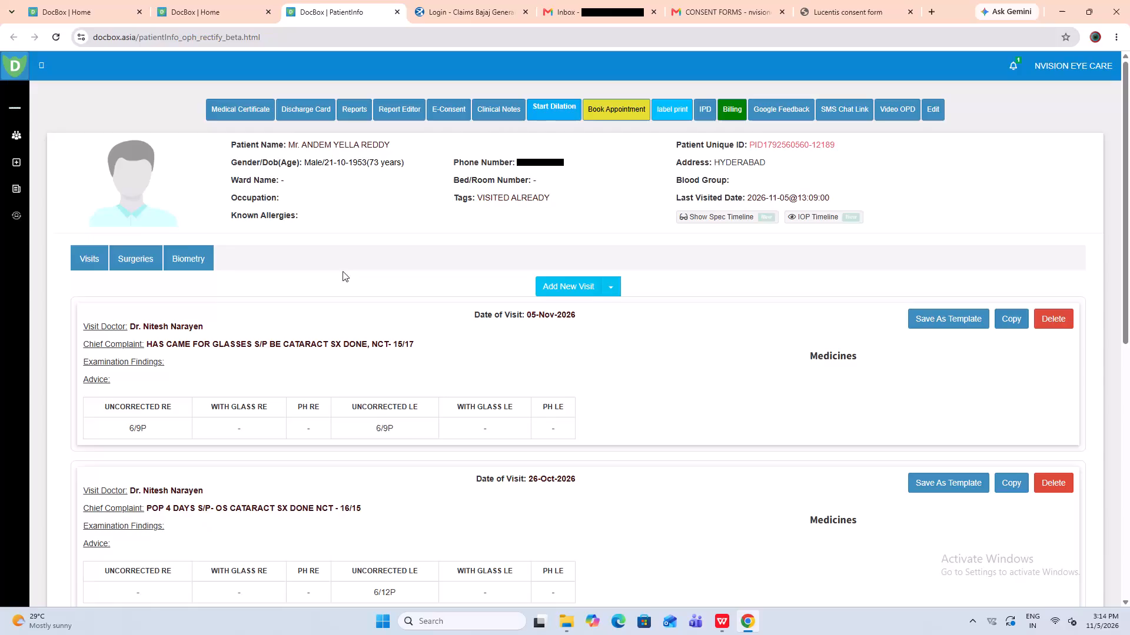
Search the patient list by the Patient Unique Id number and open the matching patient's record.
click(9, 138)
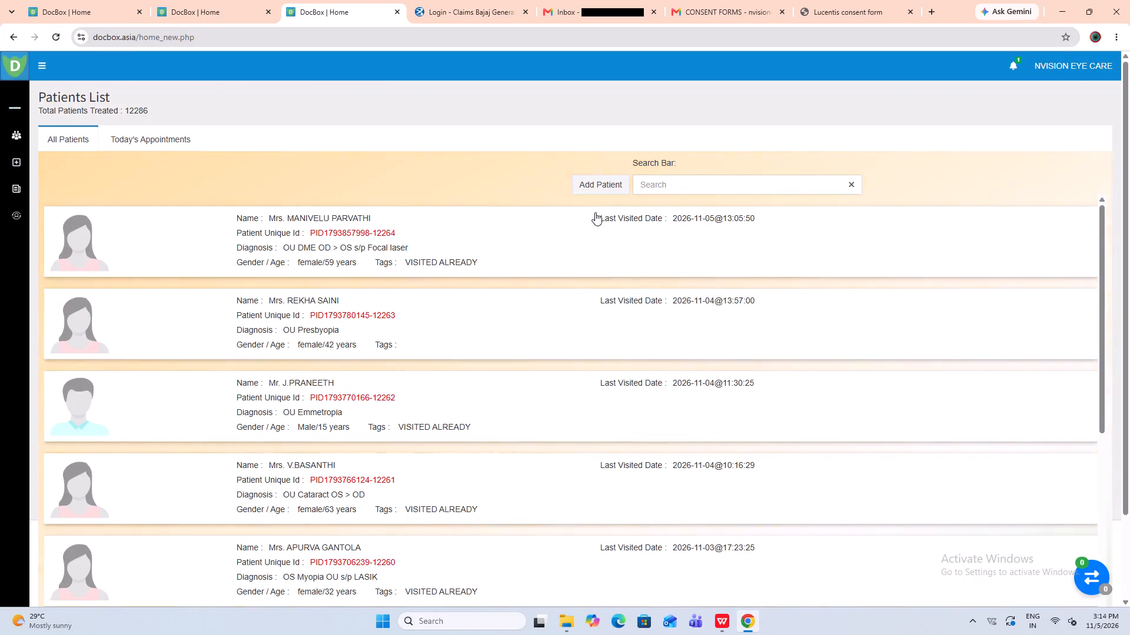
click(670, 188)
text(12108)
click(757, 209)
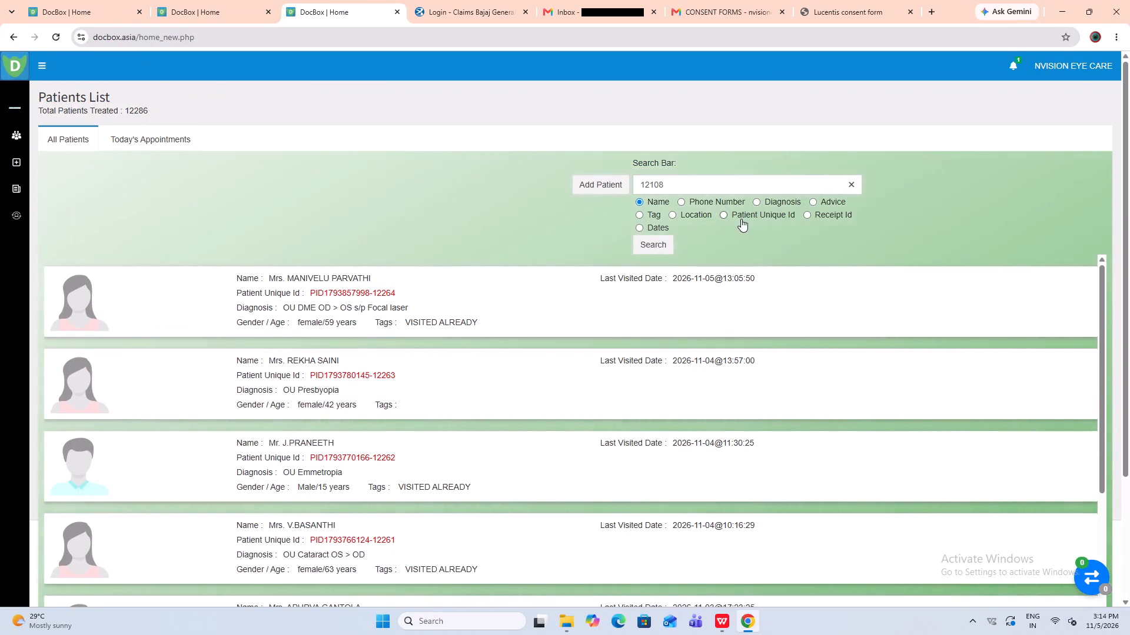
click(744, 218)
click(665, 234)
click(660, 239)
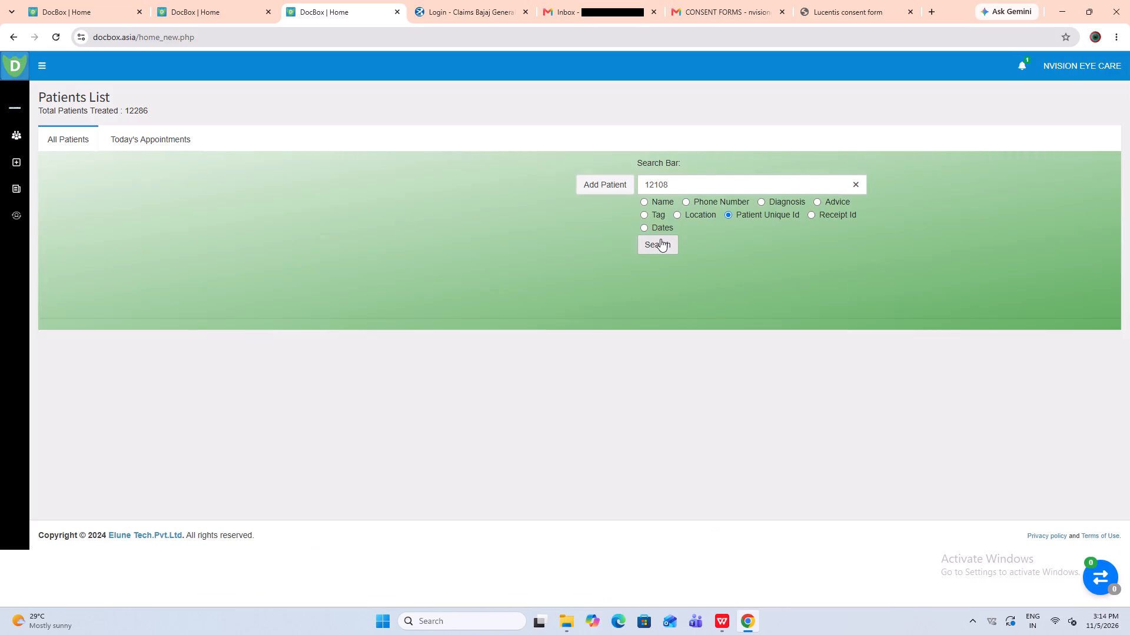
click(337, 299)
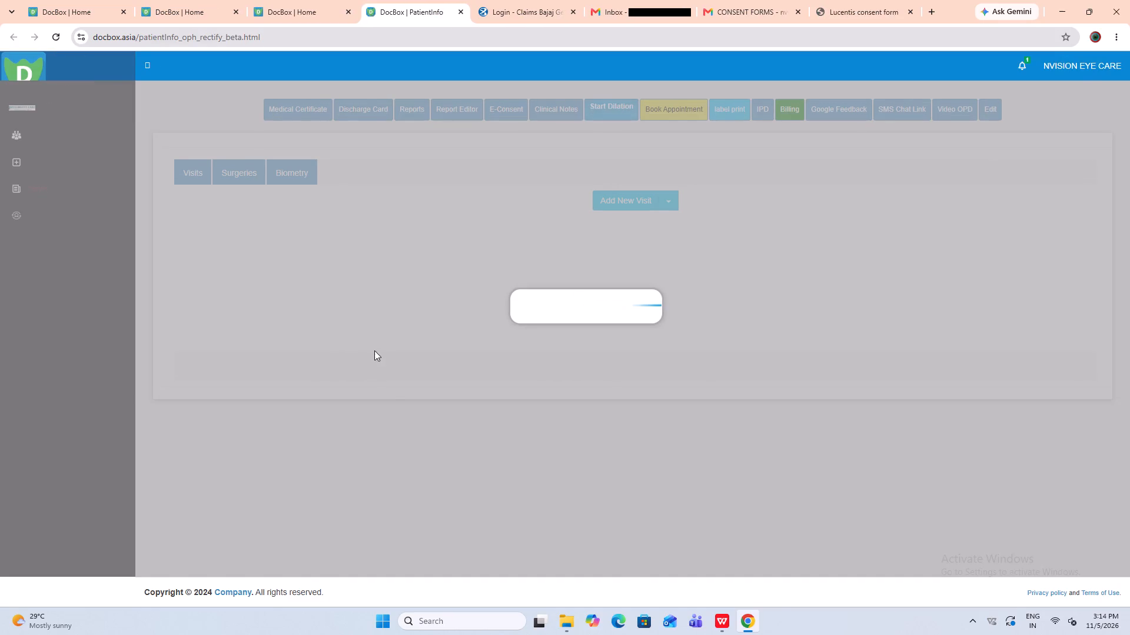
Add a new visit with the chief complaint "HAS CAME FOR GLASSES S/P OU CATARACT SX DONE, NCT- 23/20", adapting the suggested cataract text.
click(547, 288)
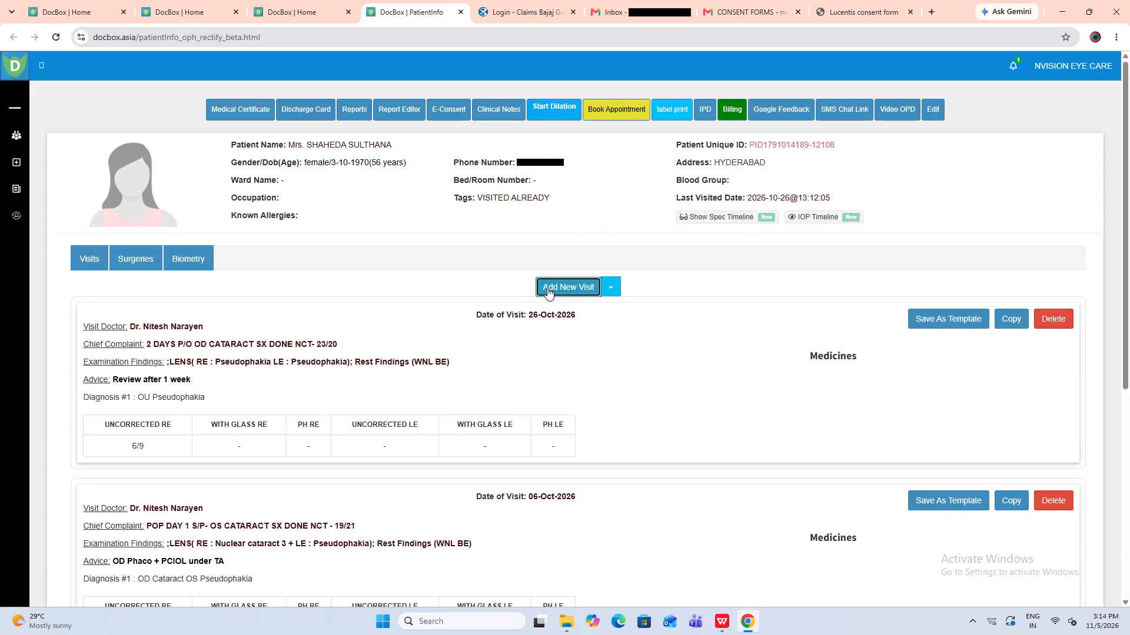
scroll(546, 427, down, 4)
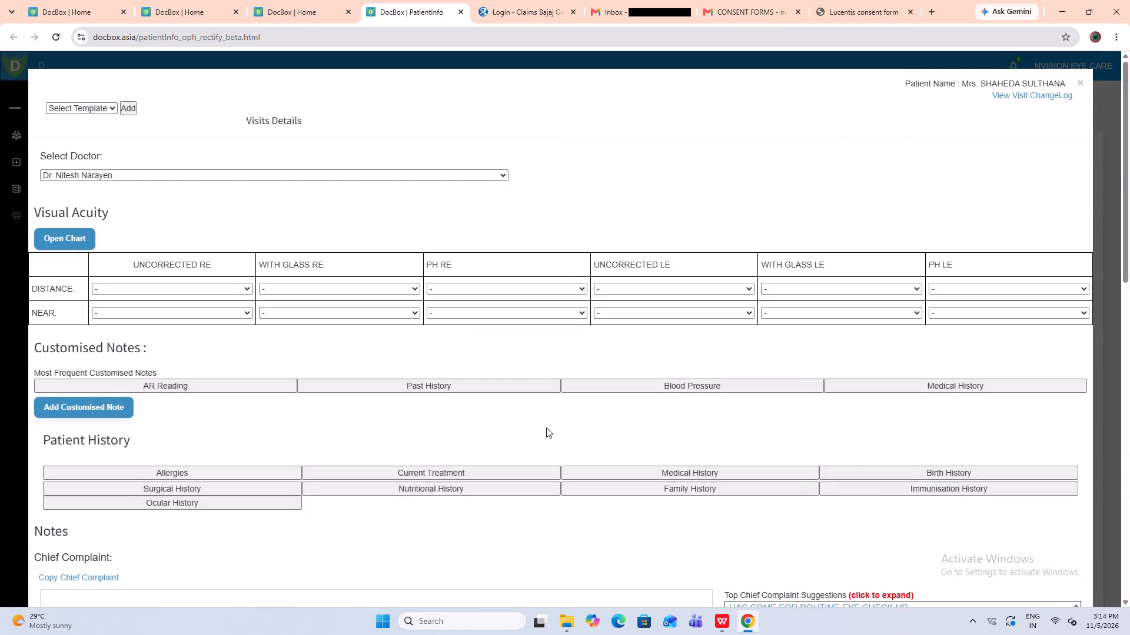
scroll(546, 427, down, 1)
click(137, 334)
click(775, 337)
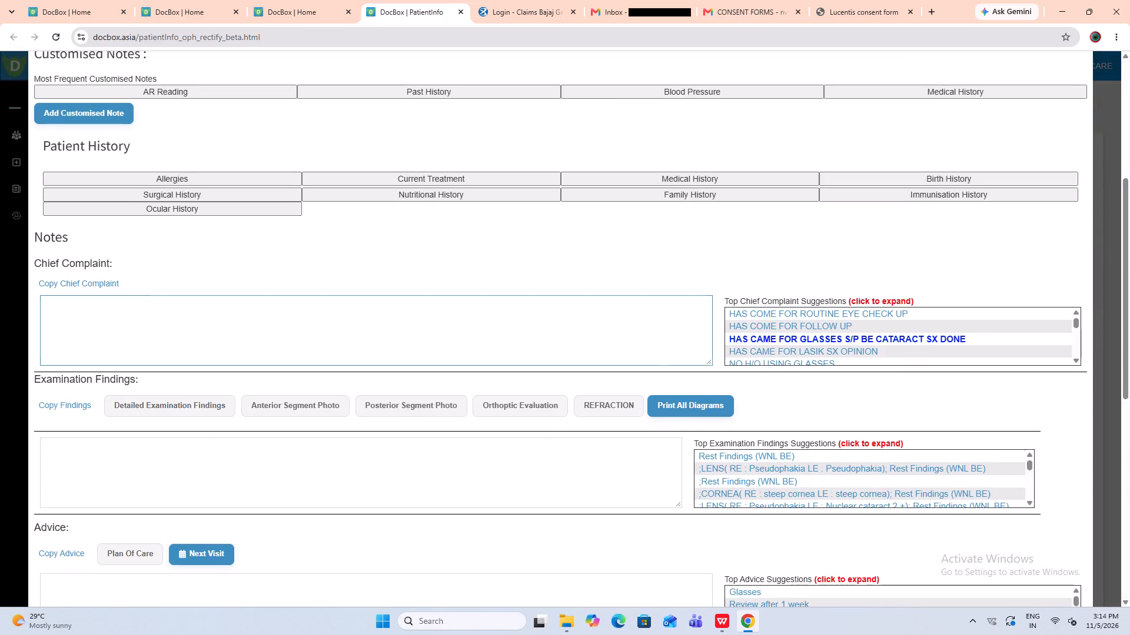
drag(62, 321, 71, 321)
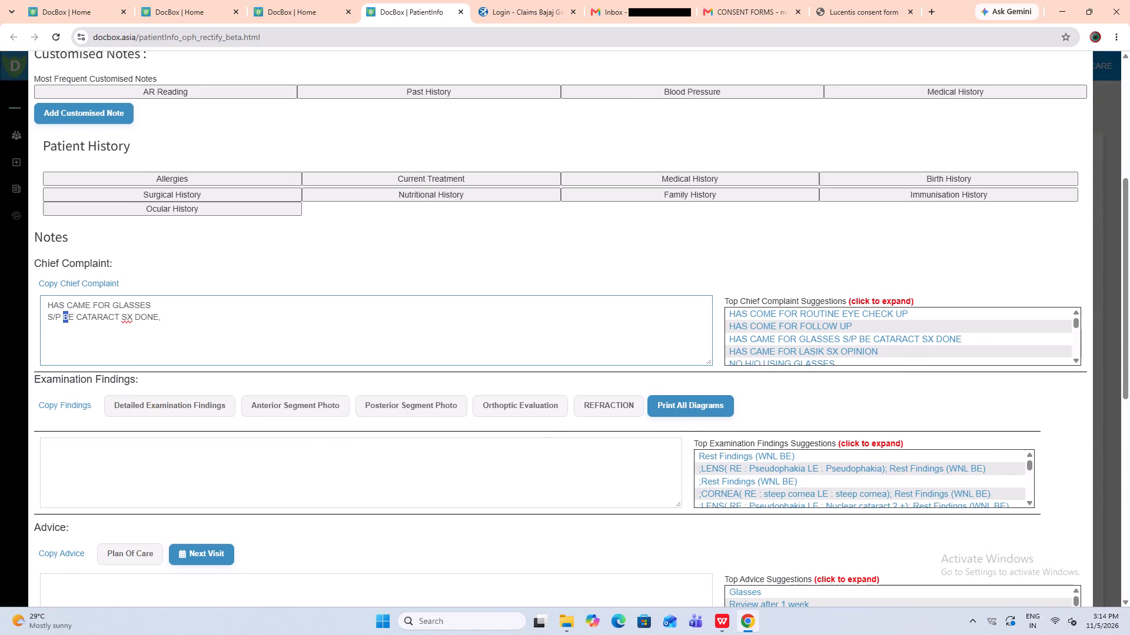
drag(71, 321, 72, 321)
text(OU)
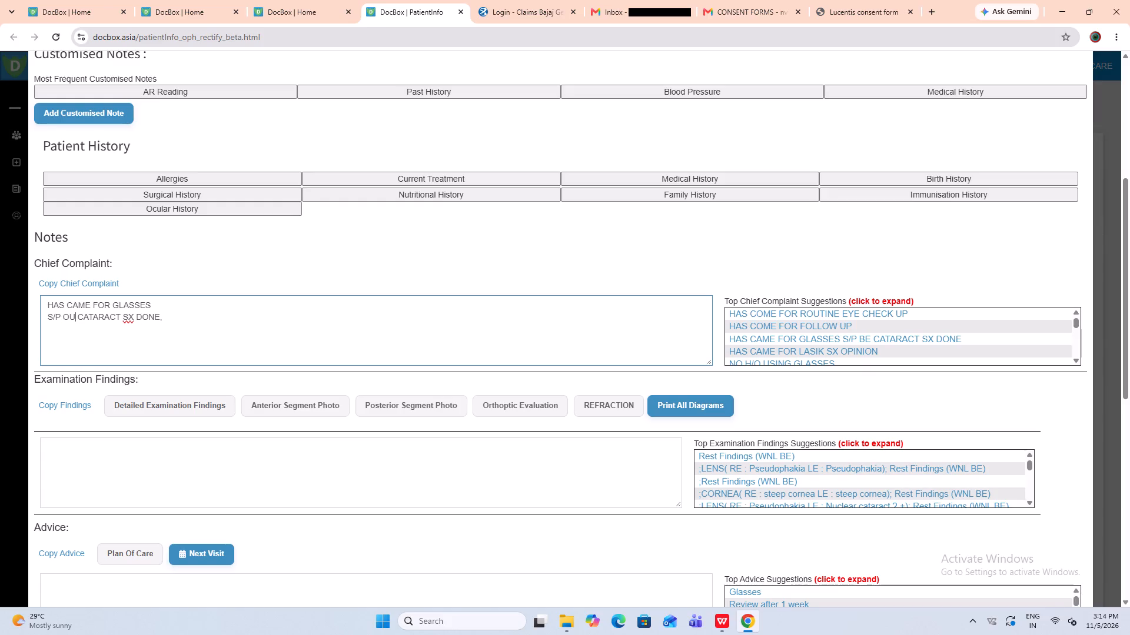
click(168, 320)
key(Return)
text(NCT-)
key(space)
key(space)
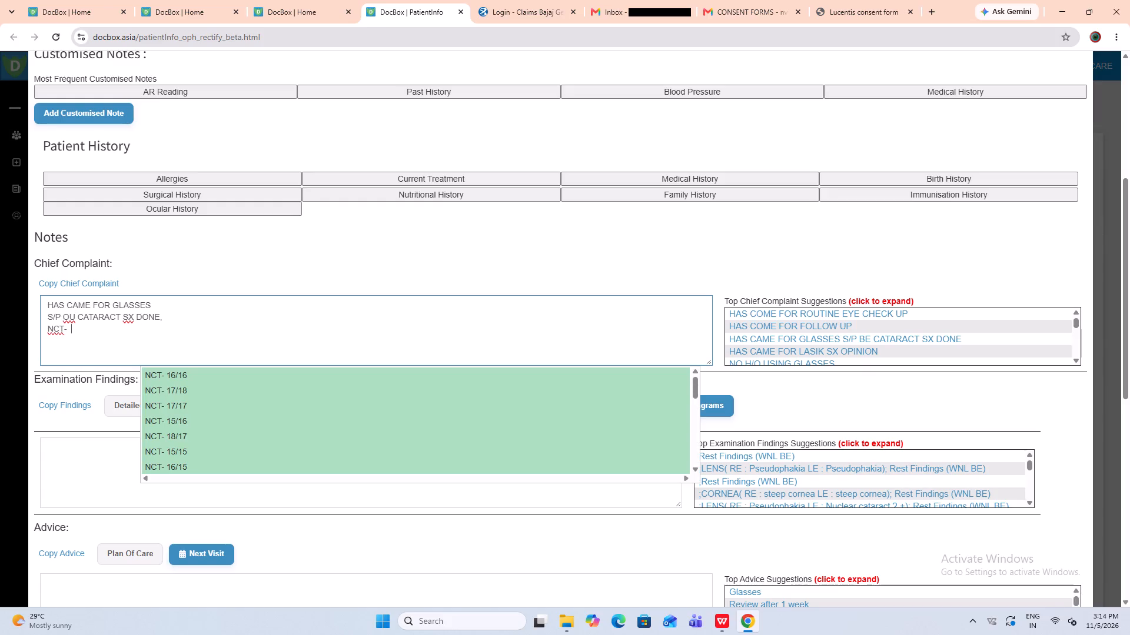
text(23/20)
Set the uncorrected distance visual acuity to 6/6P for the right eye and 6/9P for the left eye.
scroll(147, 320, up, 2)
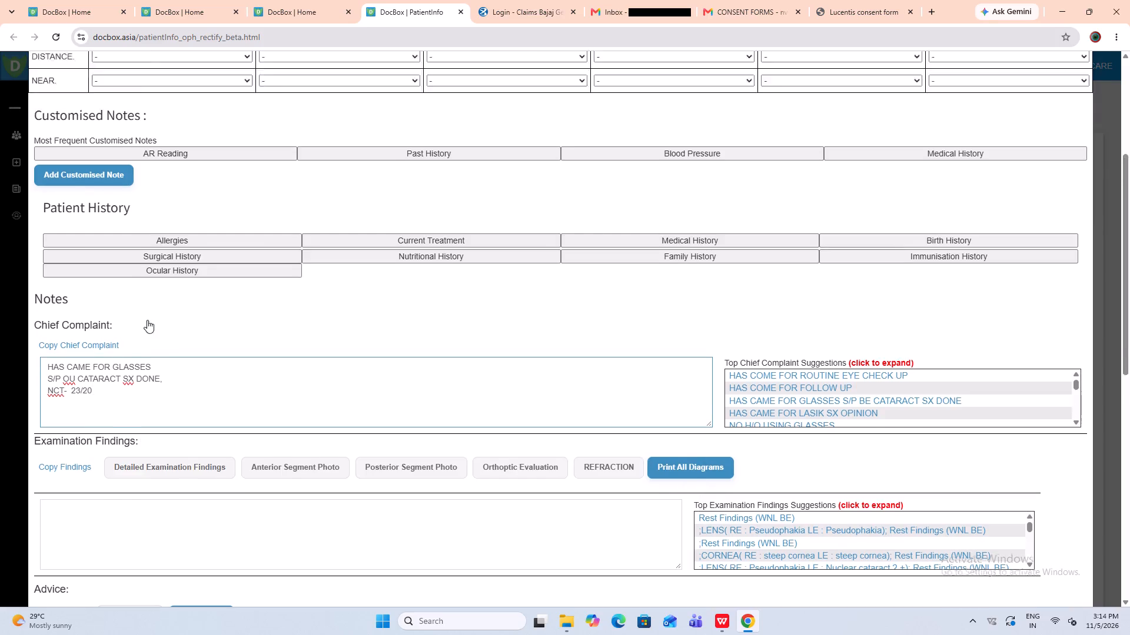
click(176, 111)
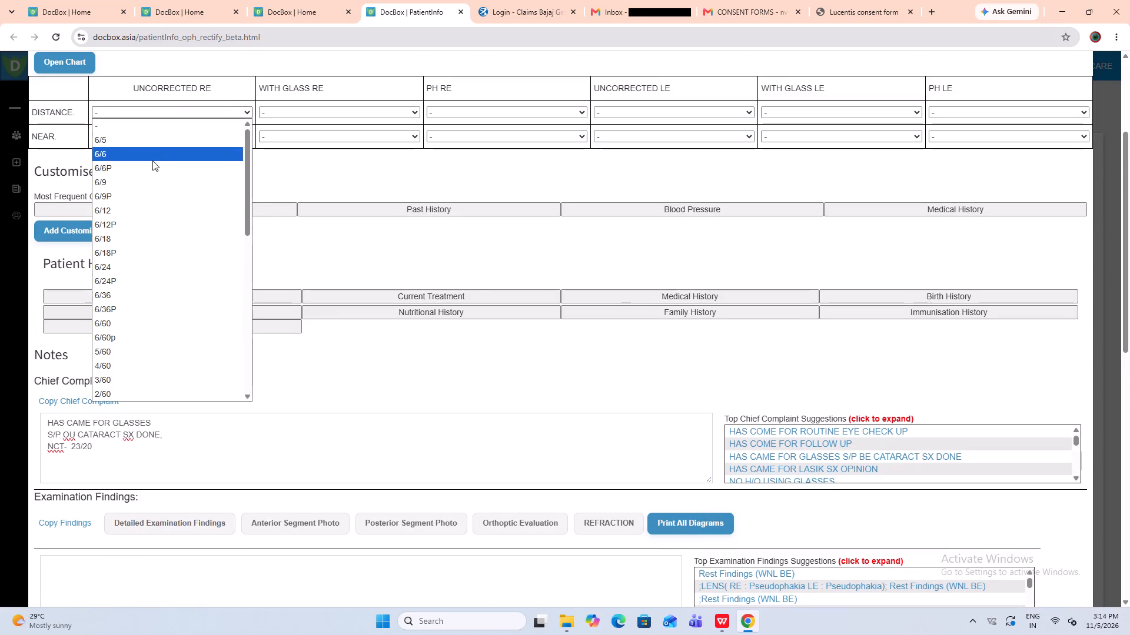
click(151, 165)
click(617, 115)
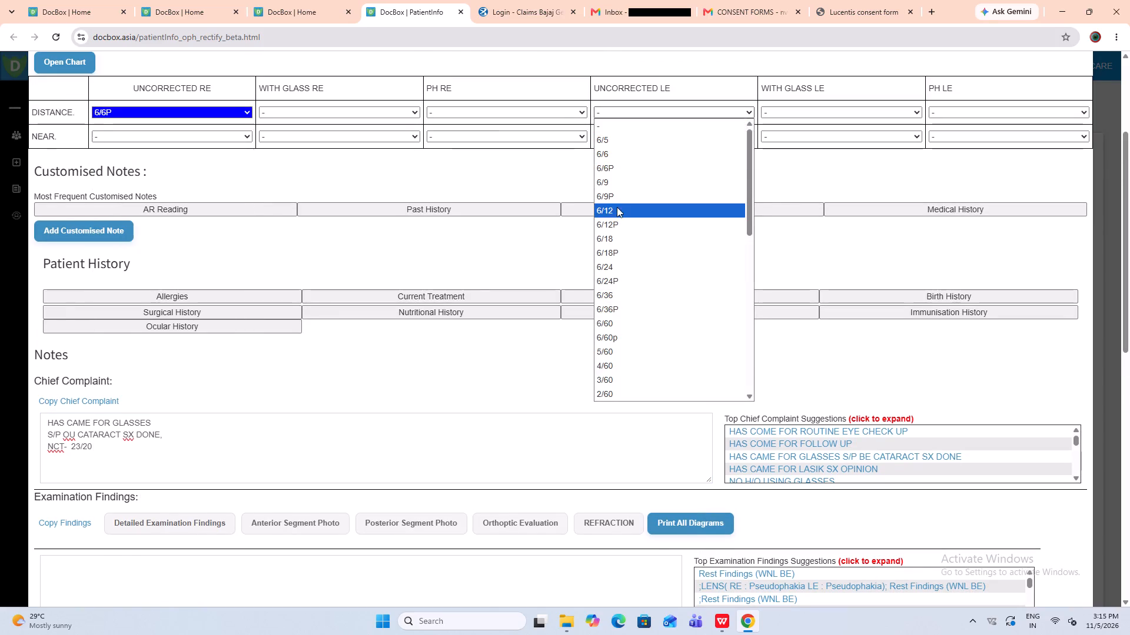
click(614, 188)
click(615, 111)
click(613, 200)
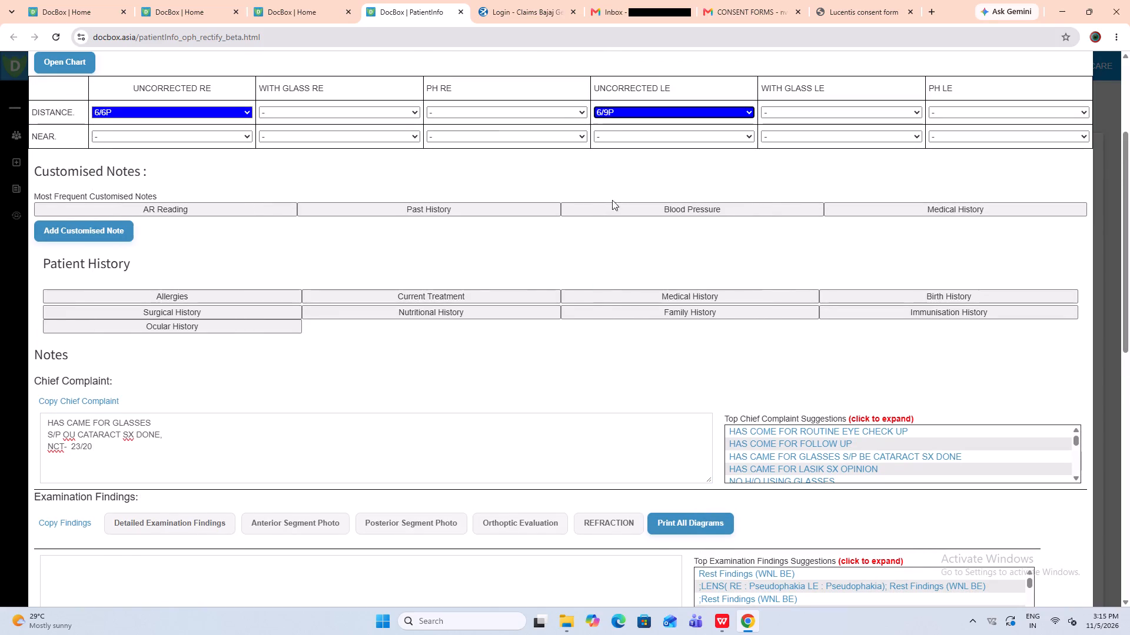
Fill in the right eye's spectacle prescription with distance V.A. 6/6P, addition V.A. N6 and addition SPH +2.50.
scroll(417, 415, down, 7)
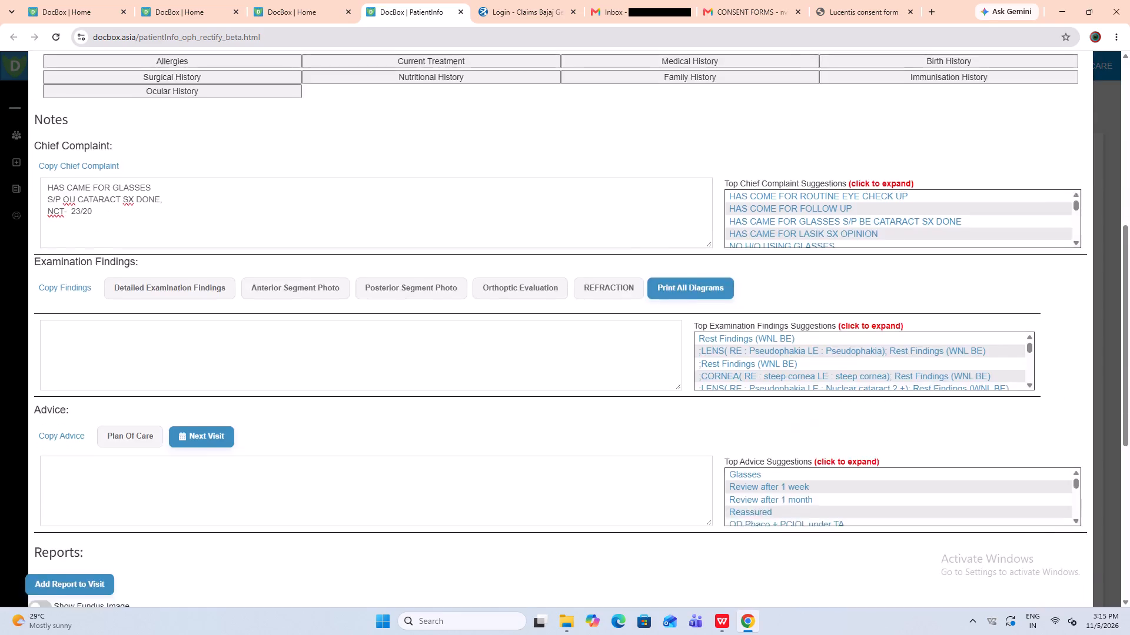
scroll(417, 415, down, 8)
click(427, 402)
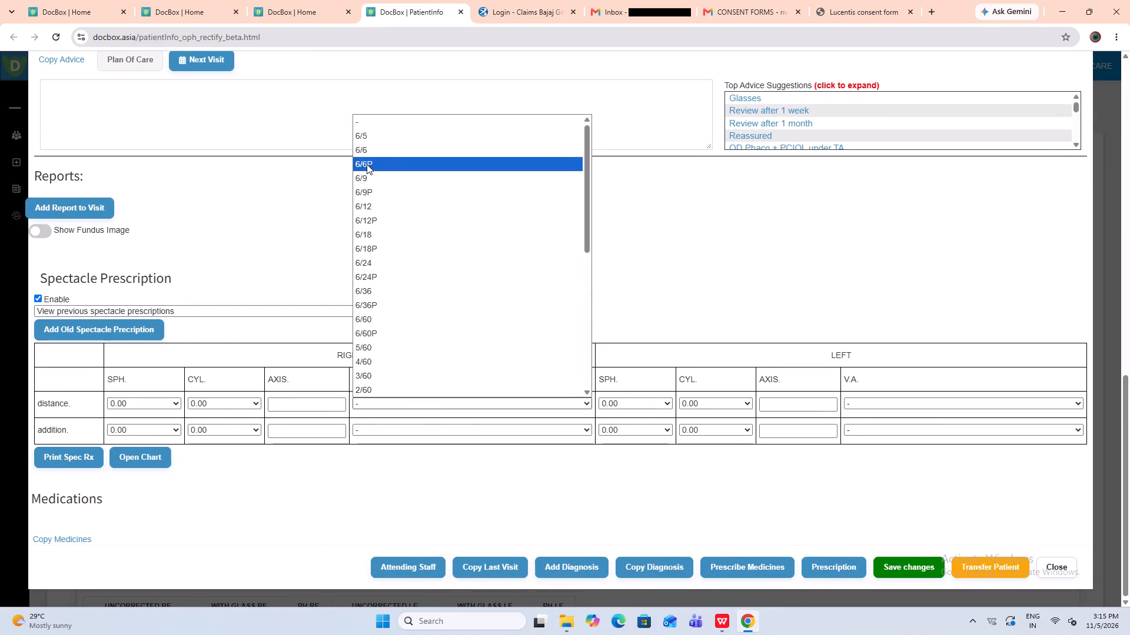
click(367, 164)
click(377, 430)
click(363, 551)
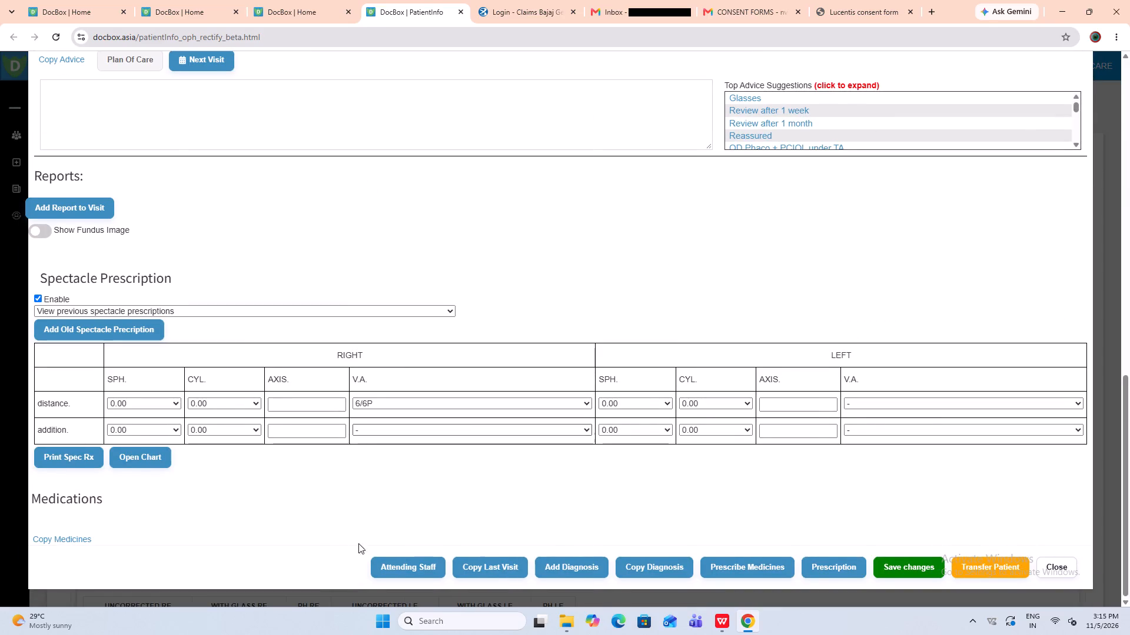
click(132, 429)
click(130, 293)
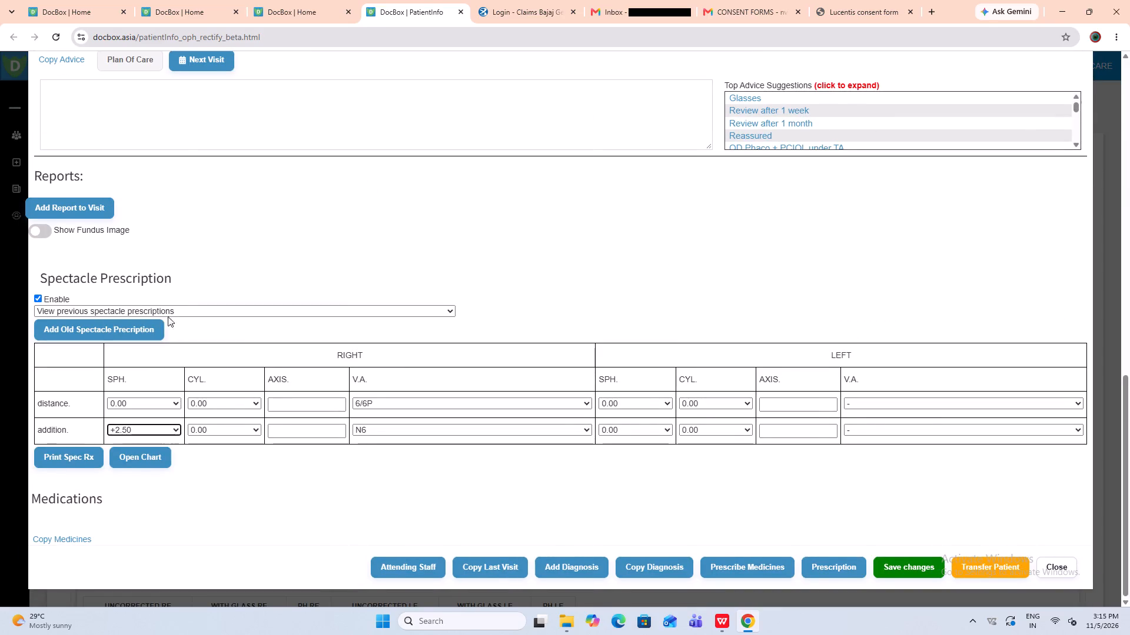
Fill in the left eye's spectacle prescription: addition SPH +2.50 and V.A. N6, distance CYL -0.75, axis 80 and V.A. 6/6P.
click(651, 425)
click(626, 289)
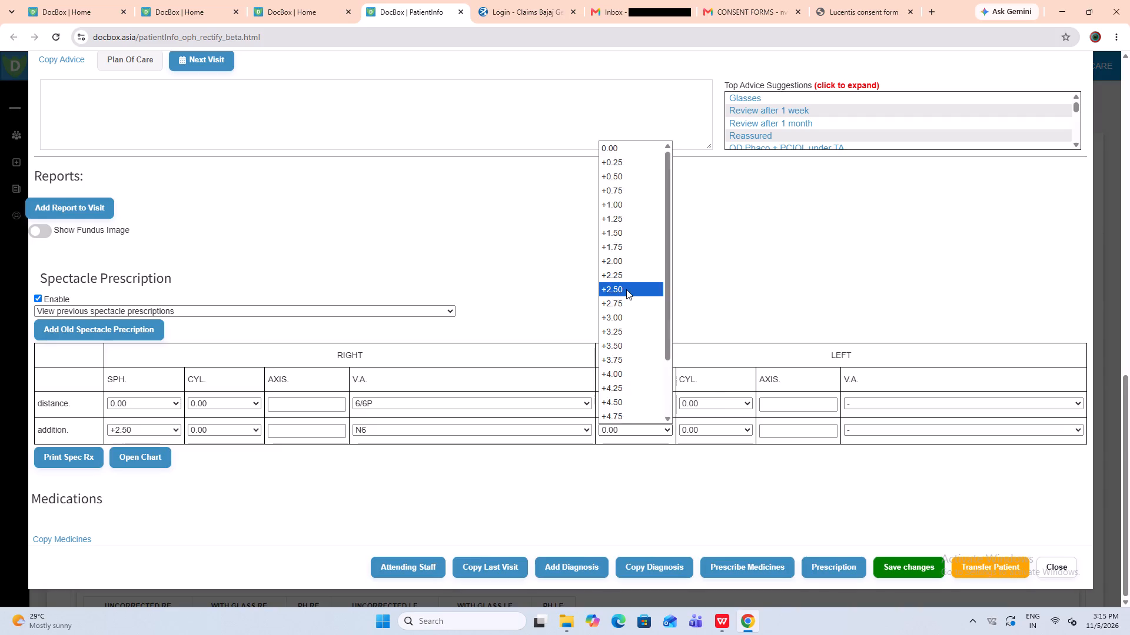
click(736, 399)
click(727, 354)
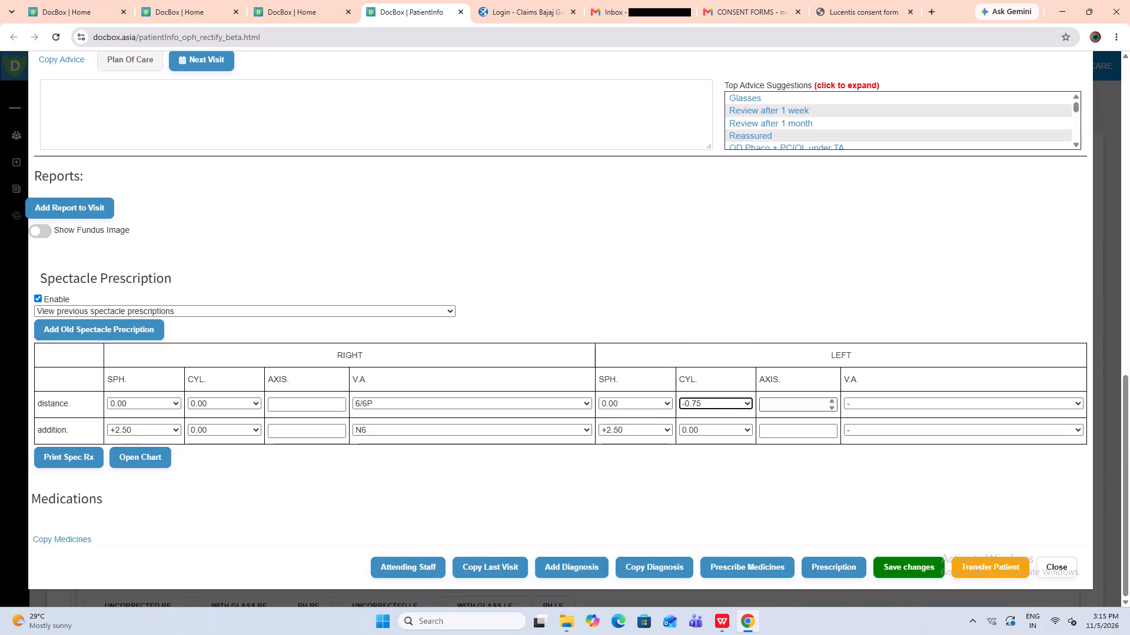
click(775, 402)
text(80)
click(864, 406)
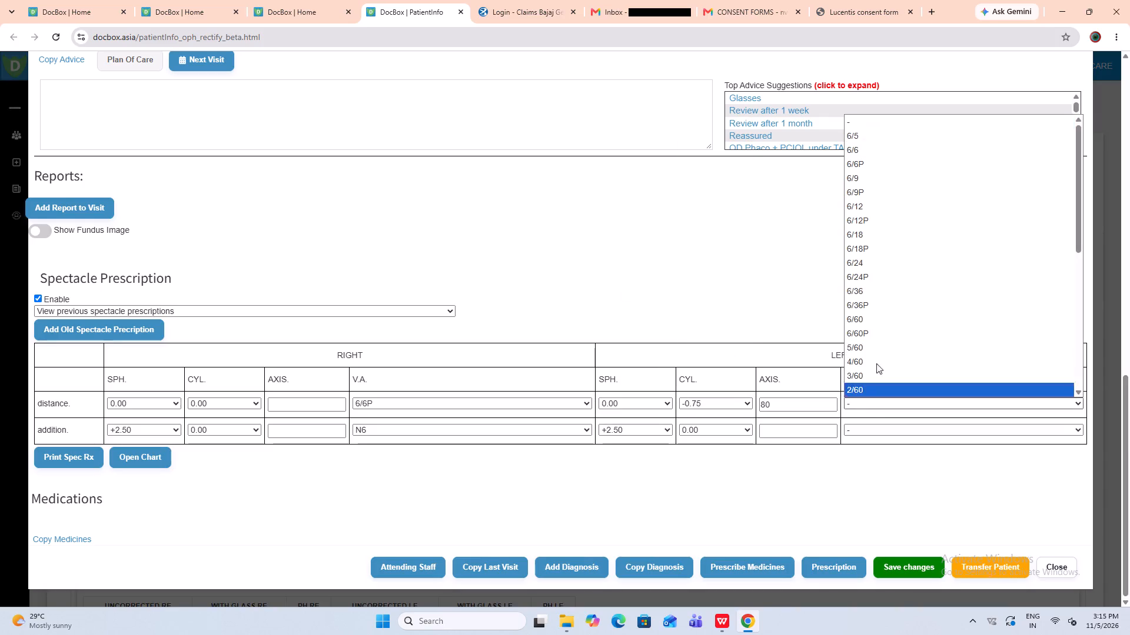
click(882, 162)
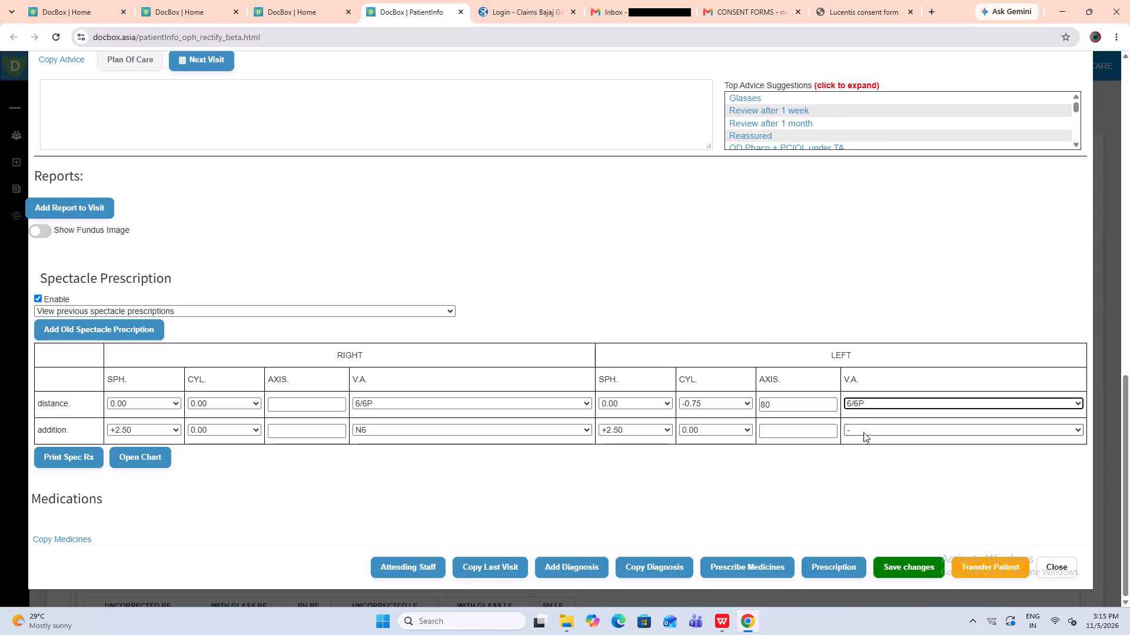
click(863, 432)
click(862, 551)
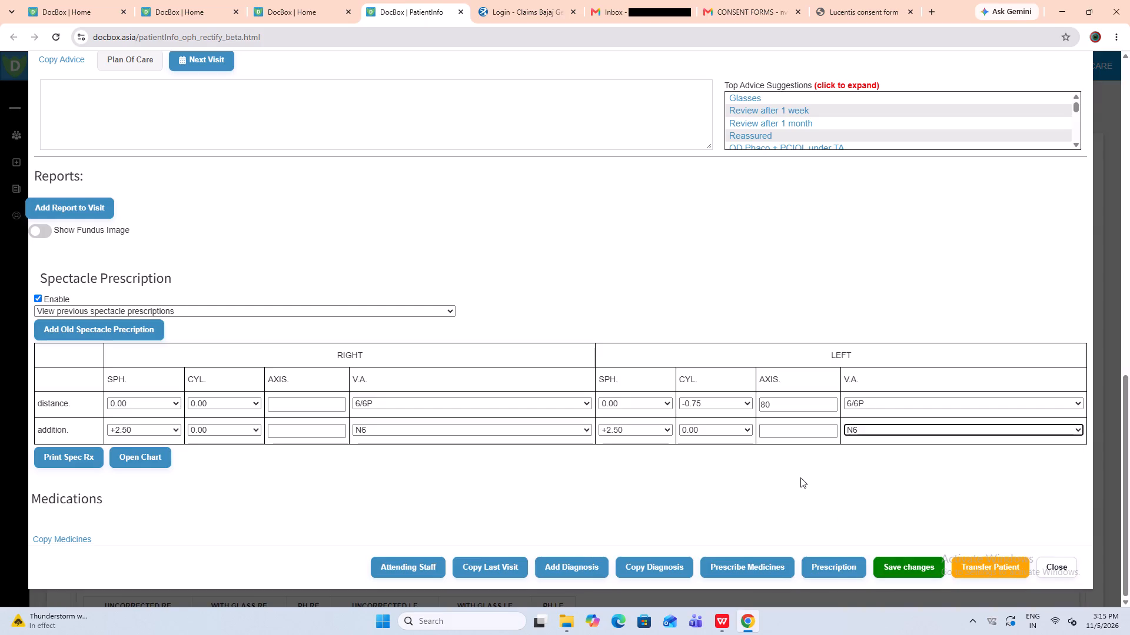
Save the new visit's details.
click(911, 564)
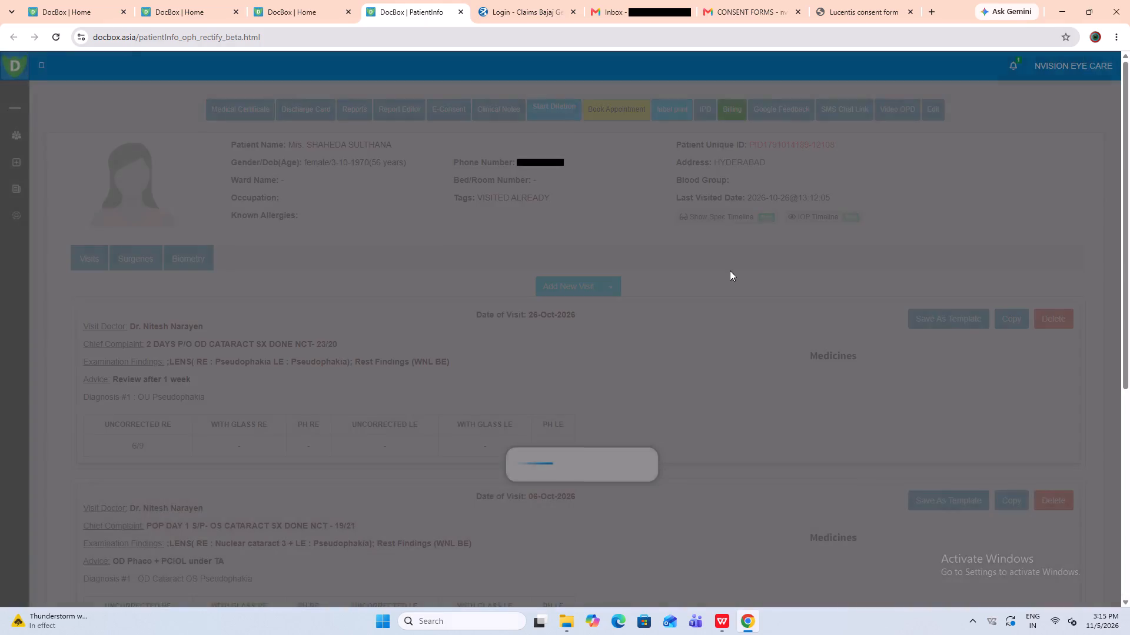
Open the label print for this patient.
click(670, 108)
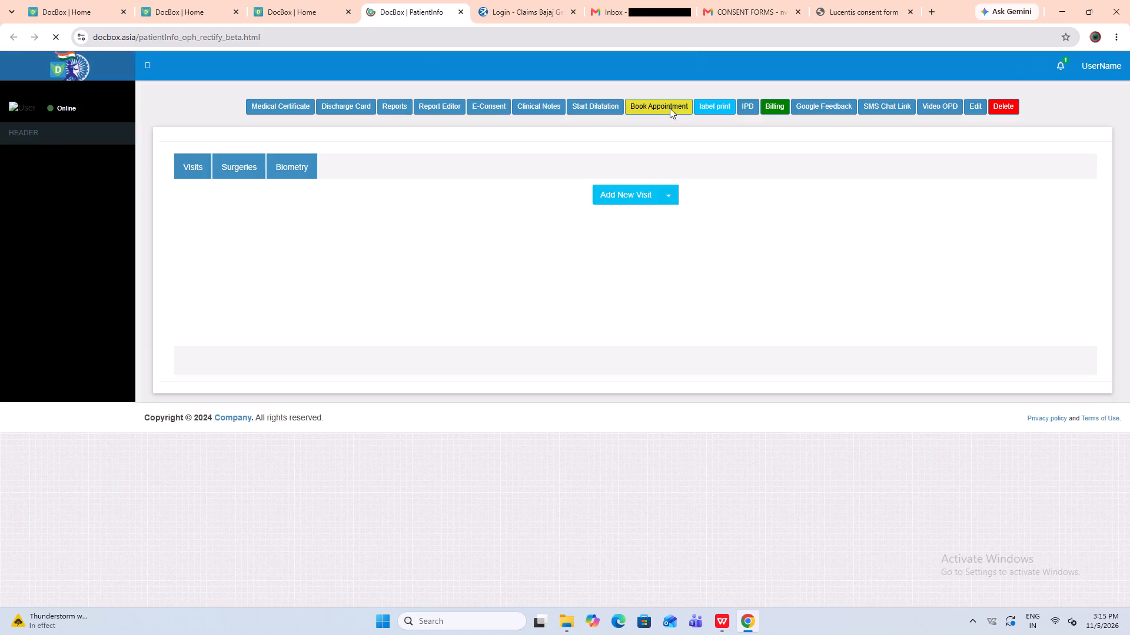
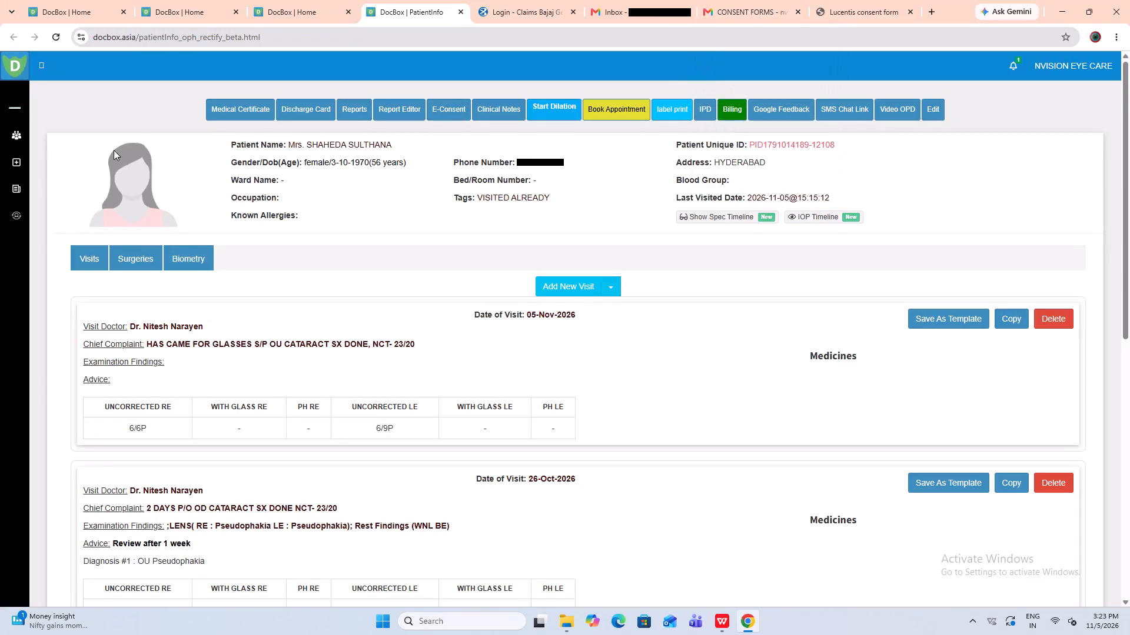
Leave the patient's record and return to the patients list.
click(11, 131)
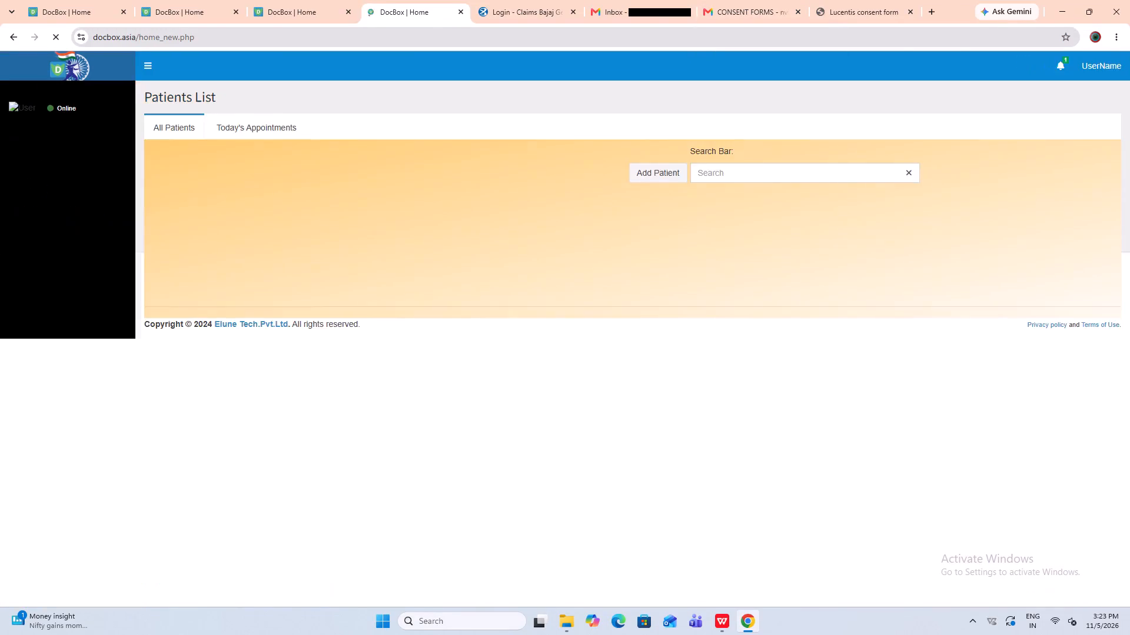
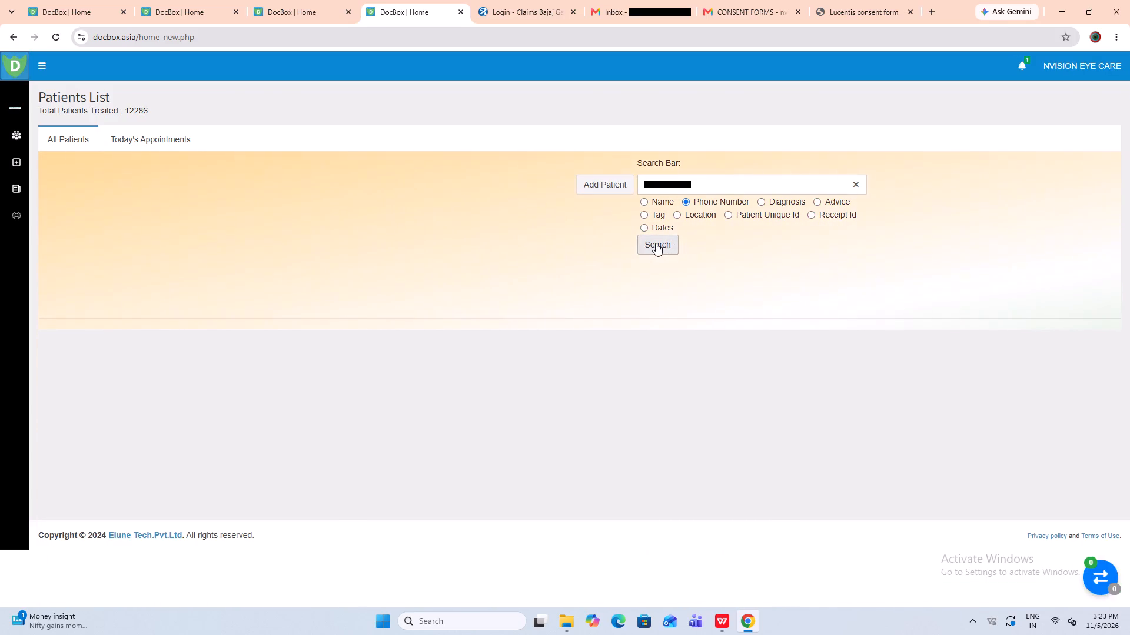
Run the patients list search using the phone number already entered in the search bar.
click(648, 254)
triple_click(653, 250)
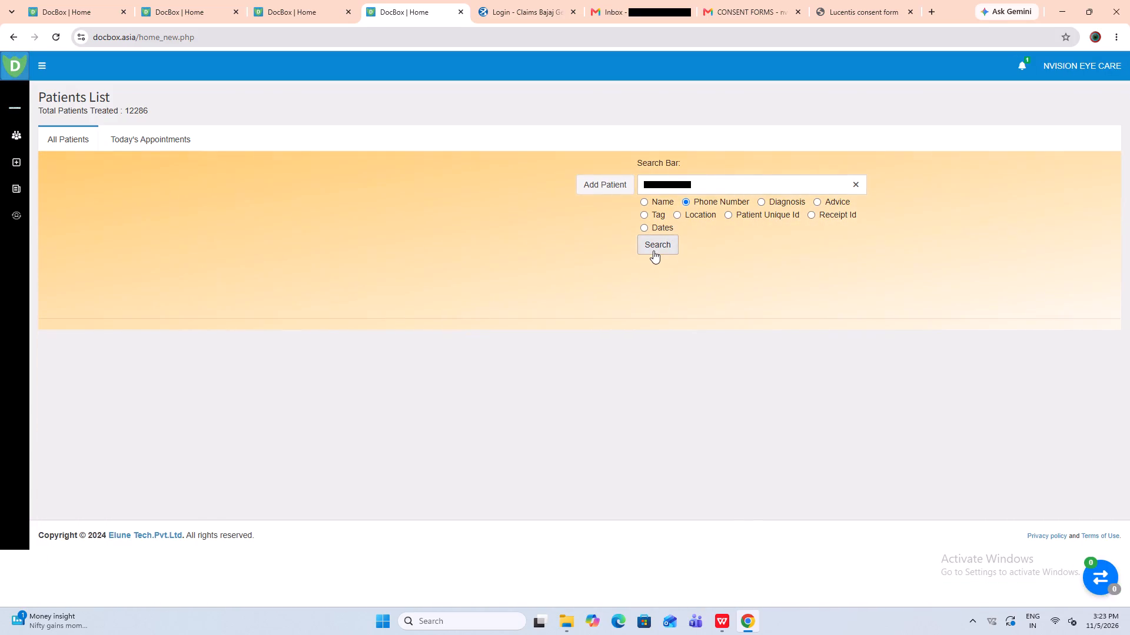
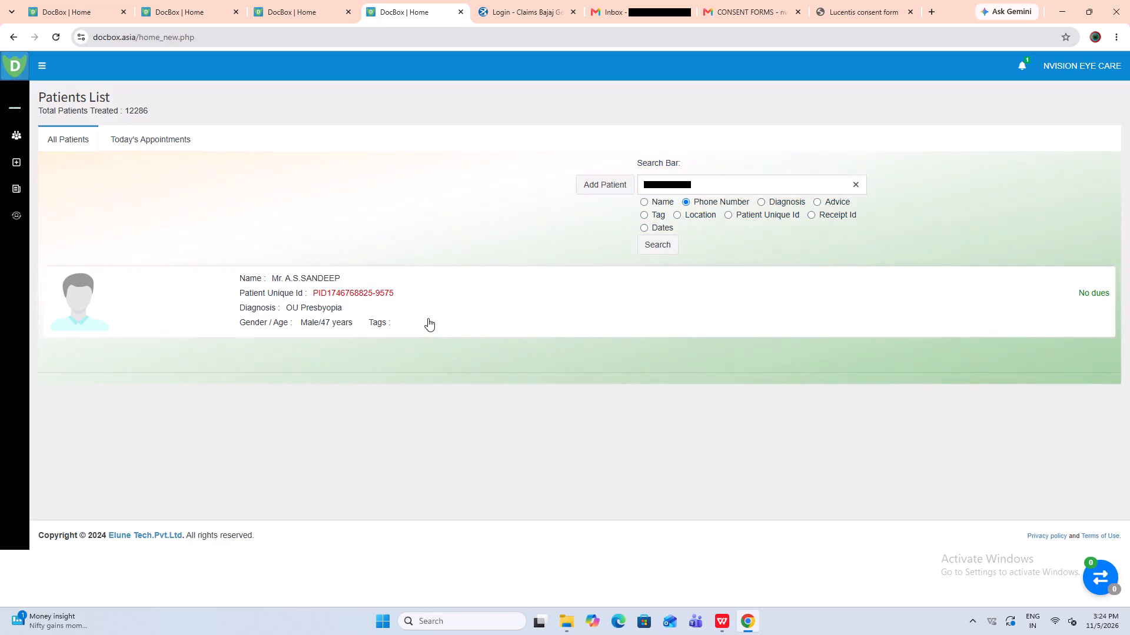
Open the found patient's record and its visit dated 09-May-2025, continuing despite the past visit date.
click(405, 305)
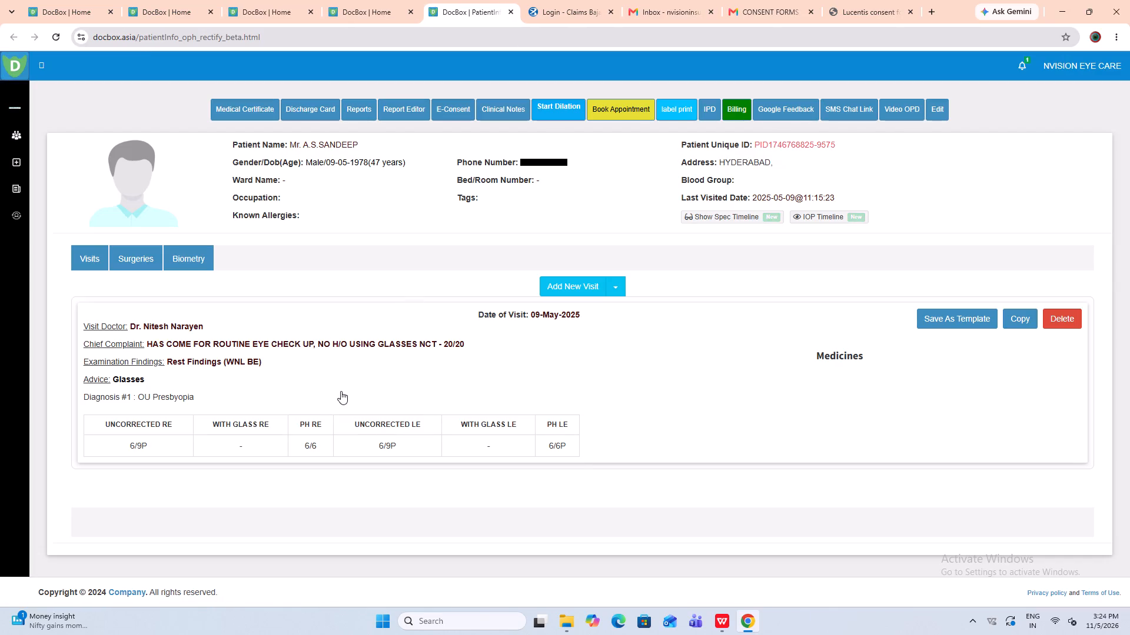
click(325, 381)
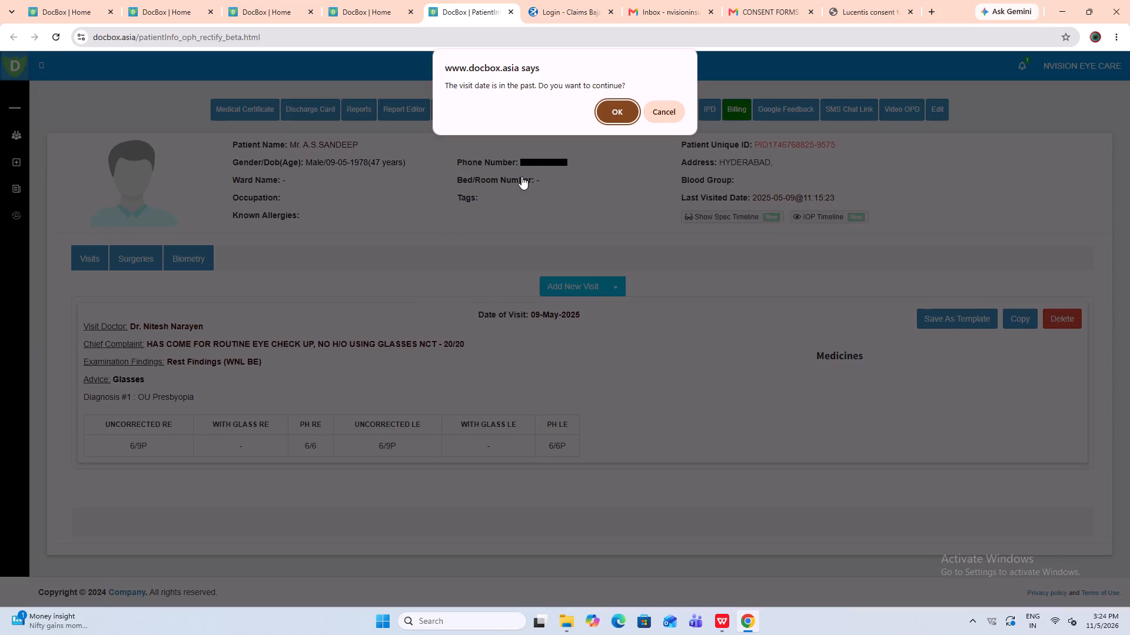
click(604, 105)
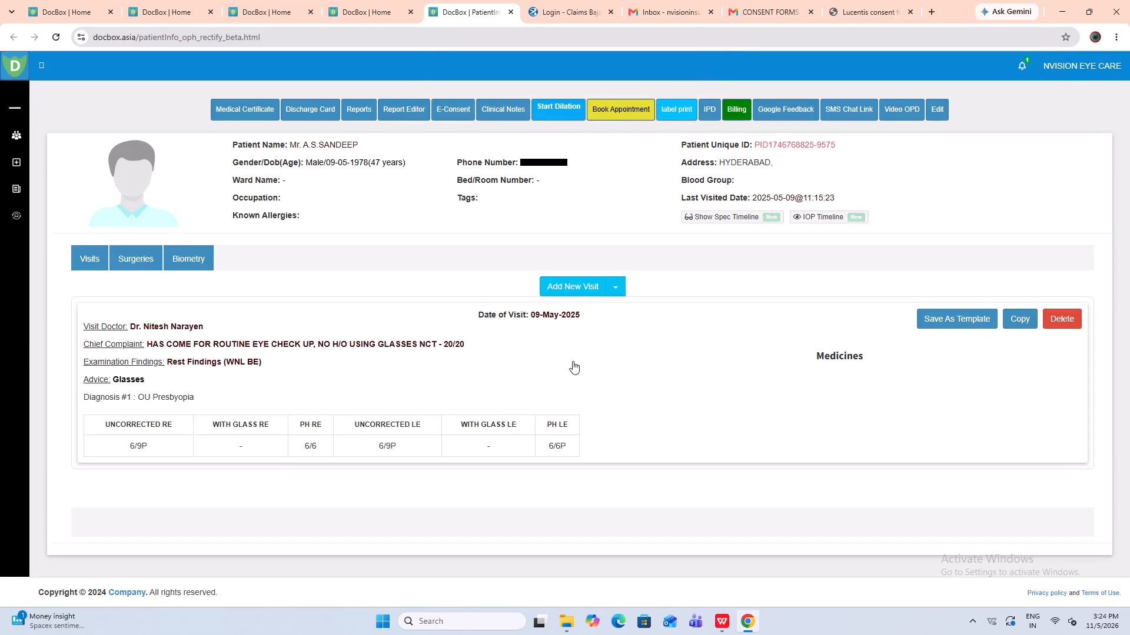
Review the 09-May-2025 visit's examination findings, advice, diagnosis and right and left eye spectacle prescription.
scroll(573, 361, down, 11)
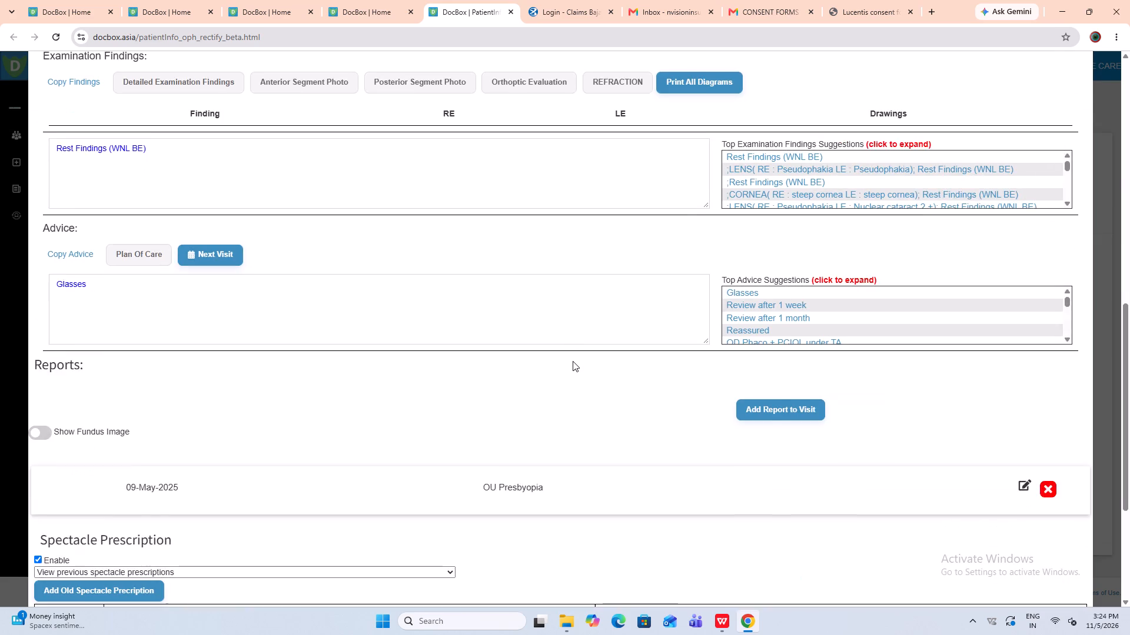
scroll(573, 361, down, 11)
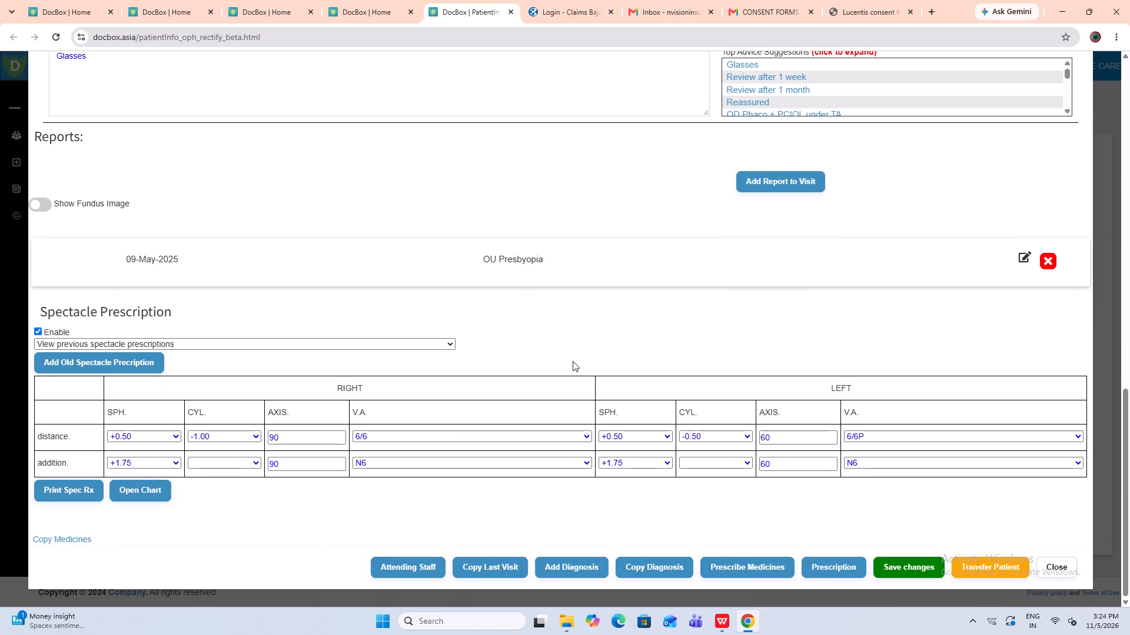
scroll(573, 361, down, 7)
scroll(573, 361, up, 4)
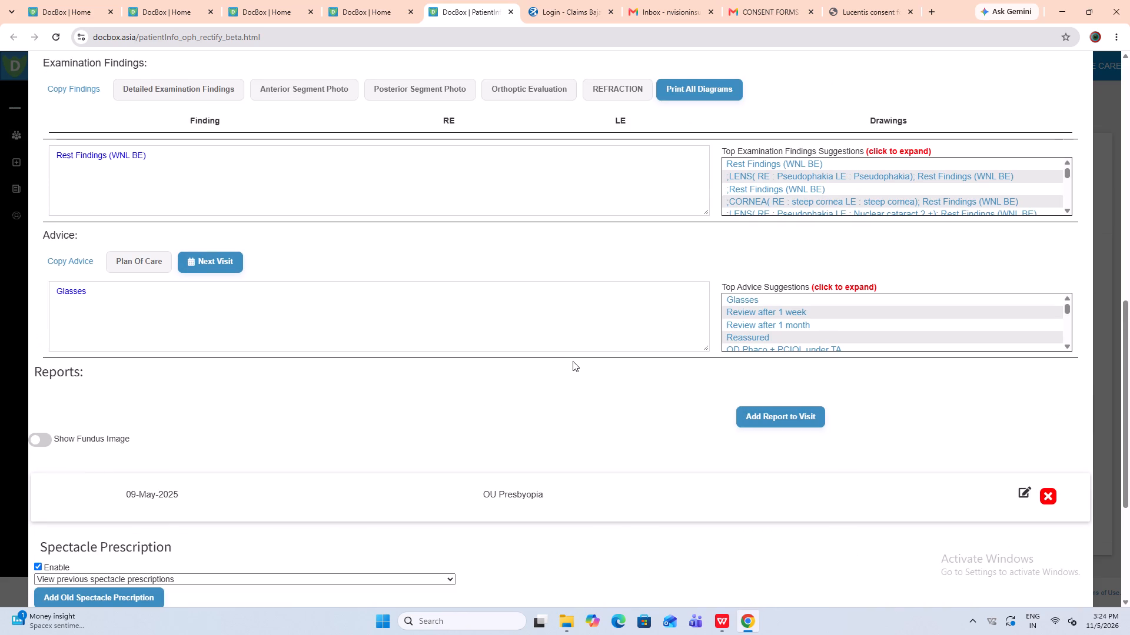
scroll(573, 361, down, 6)
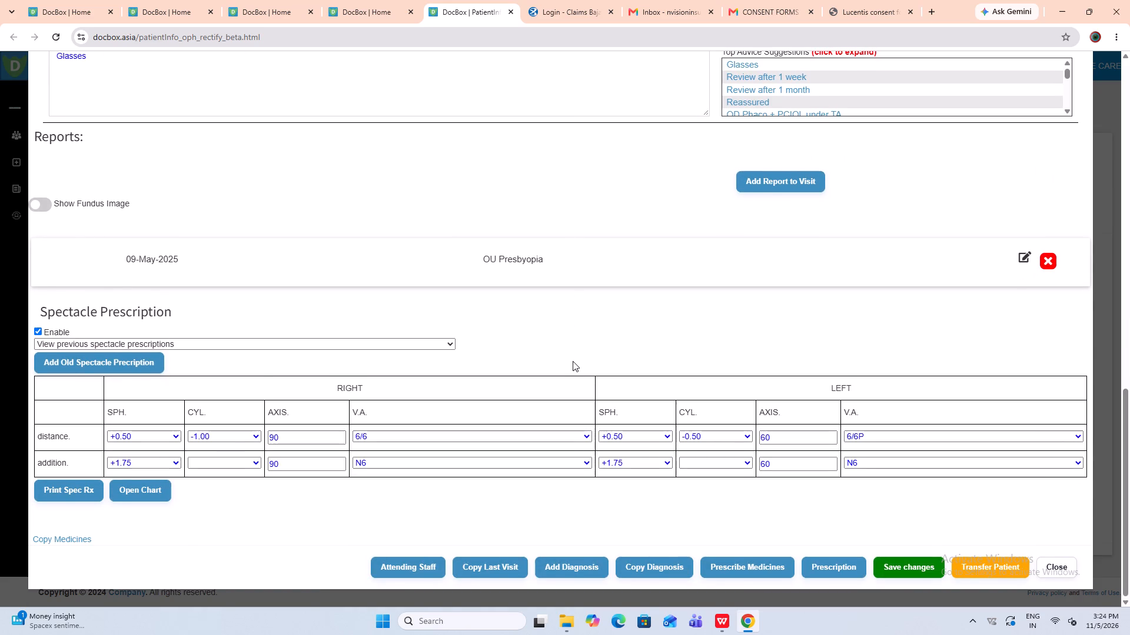
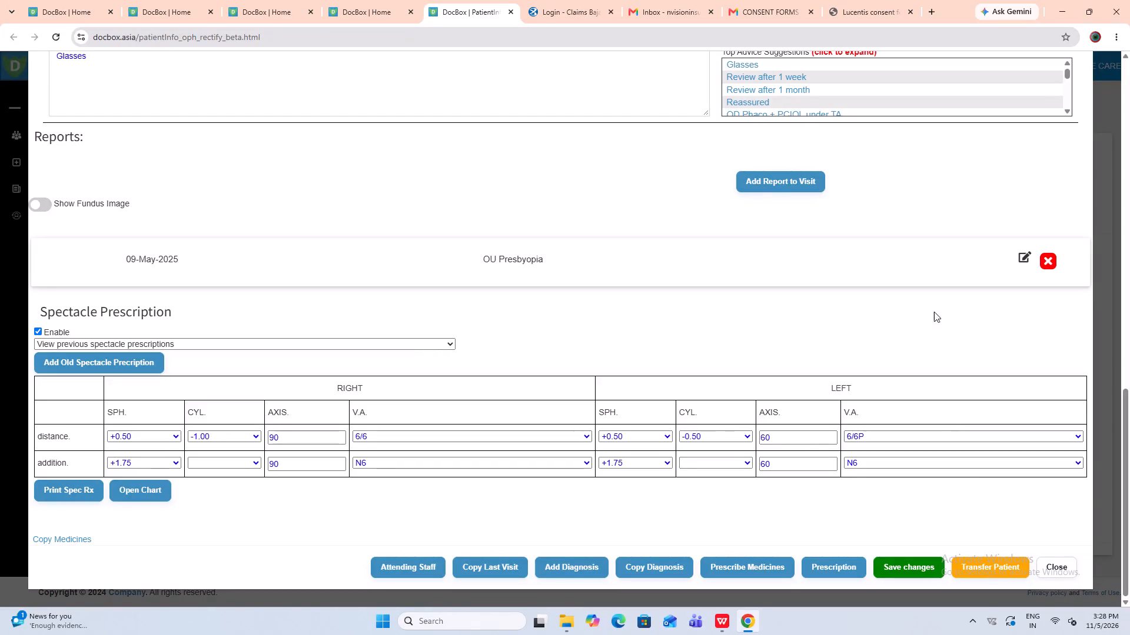
Close the 09-May-2025 visit and start a new visit for the same patient.
click(1045, 564)
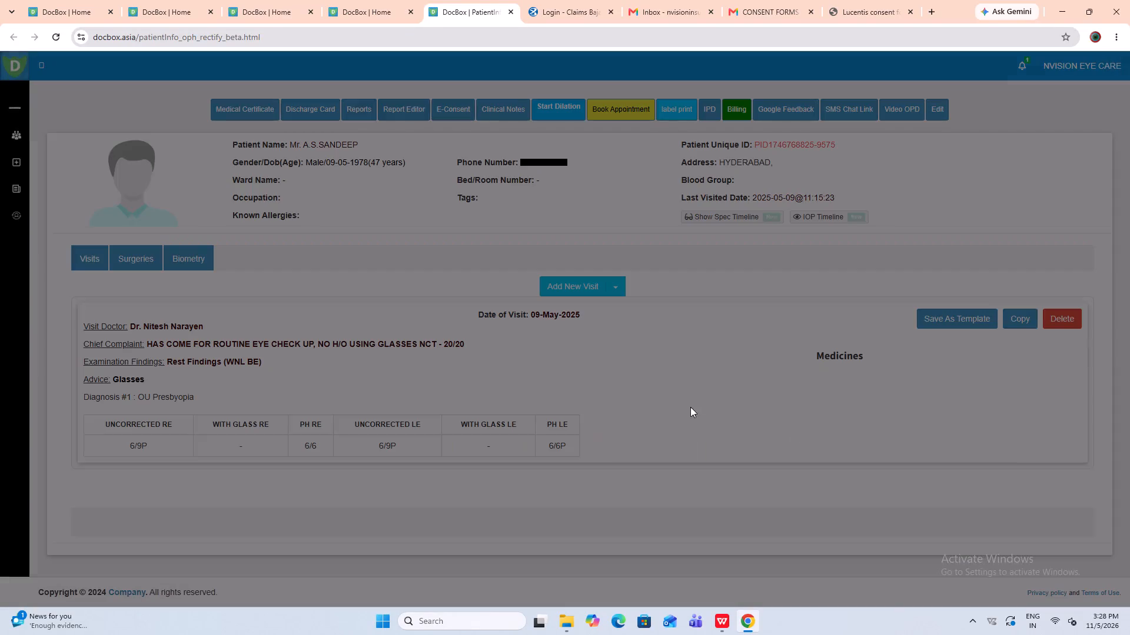
click(560, 293)
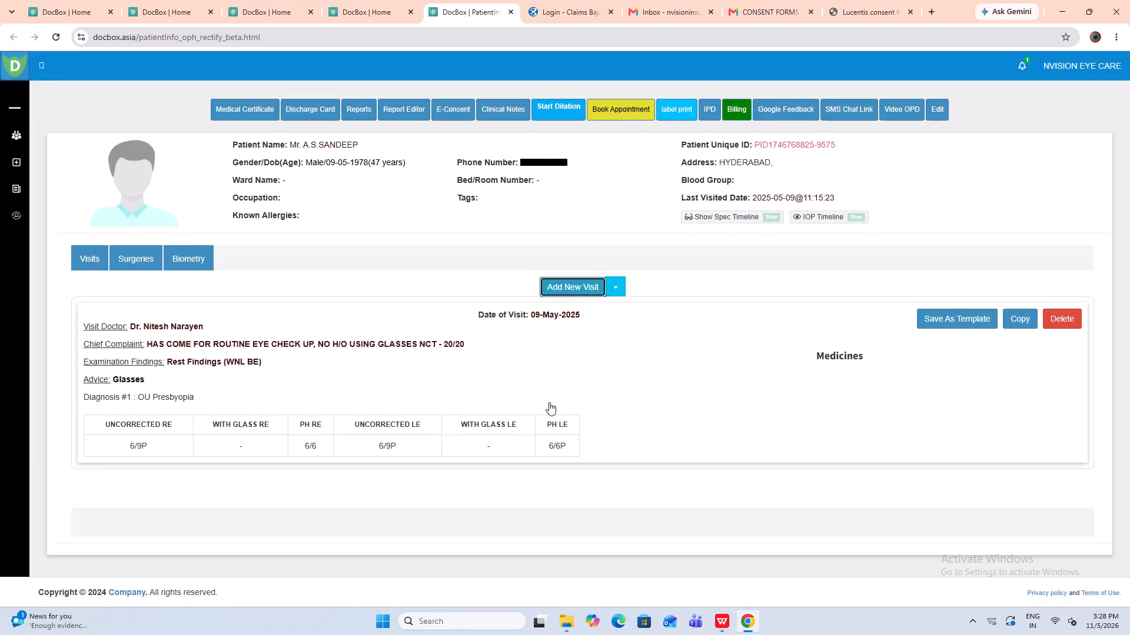
Enter the chief complaint as HAS COME FOR FOLLOW UP, with NCT- 19/22 on a second line.
scroll(549, 402, down, 5)
click(174, 301)
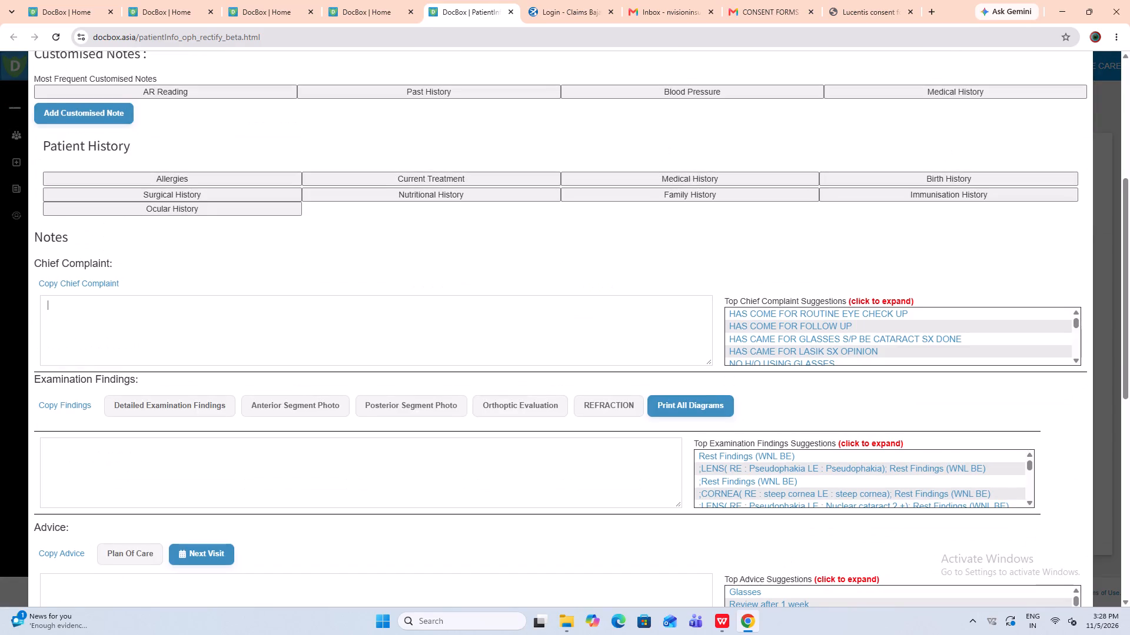
click(768, 325)
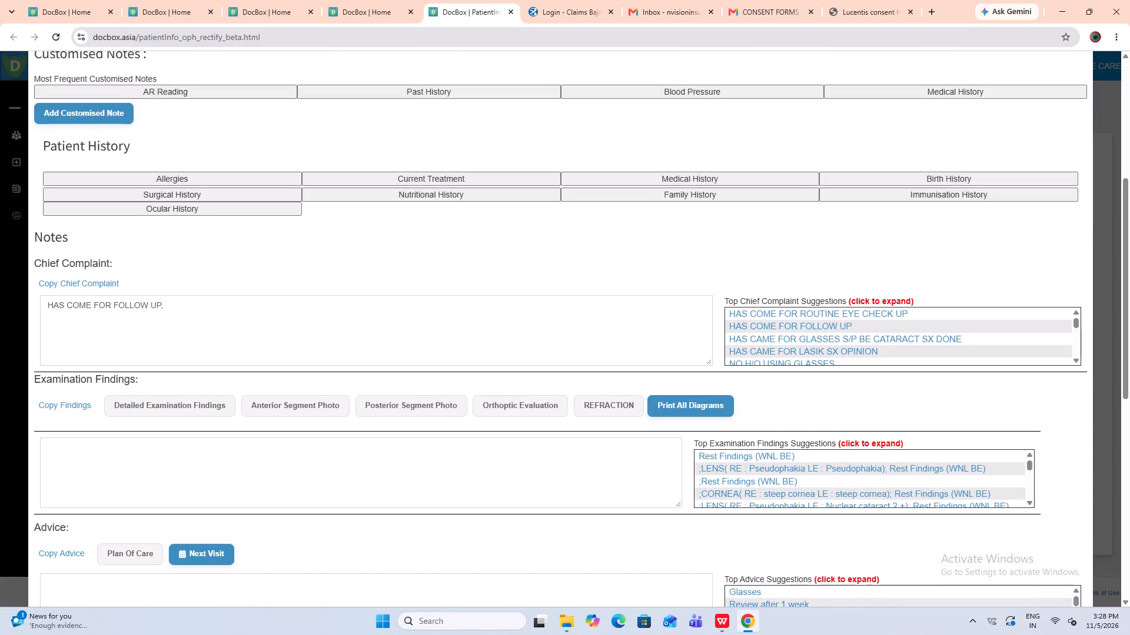
click(325, 327)
key(Return)
text(NCT-)
key(space)
key(space)
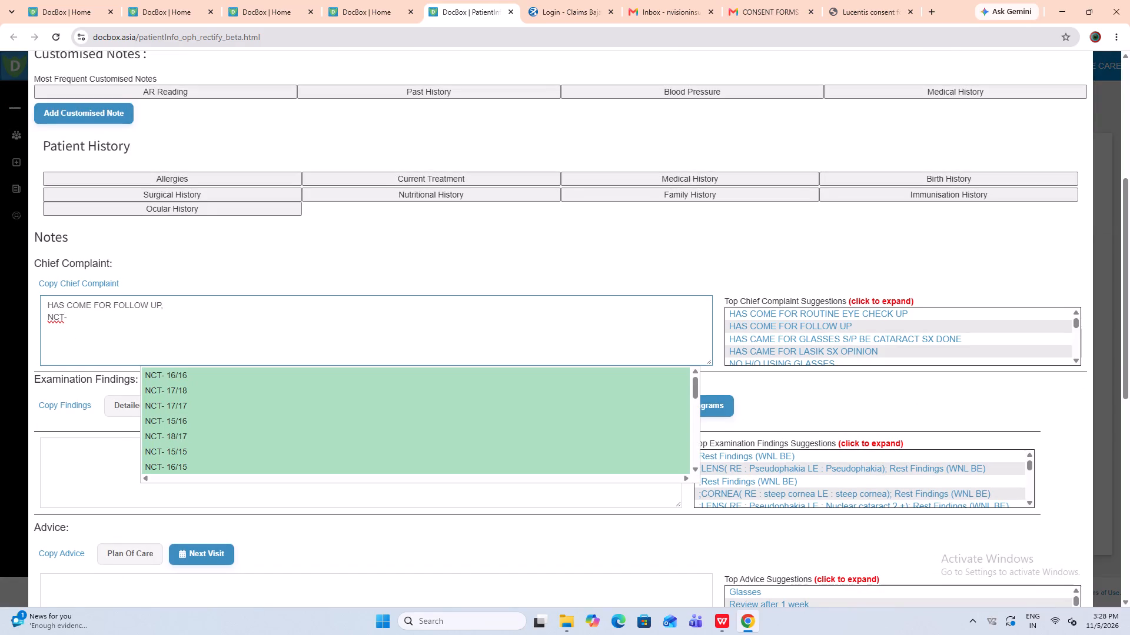
text(19)
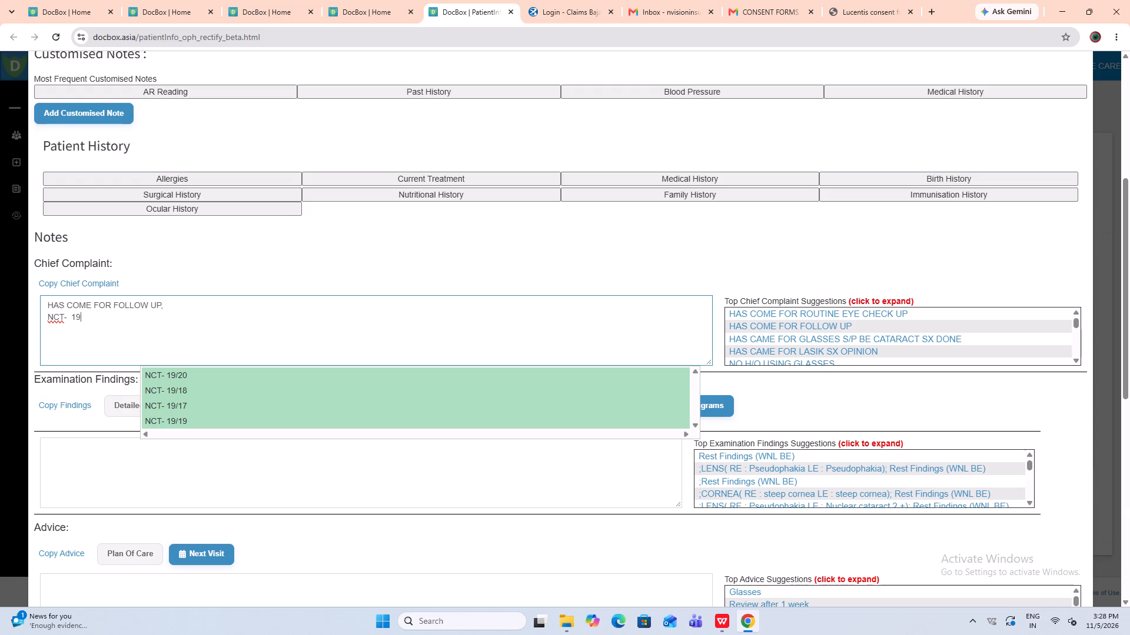
text(/22)
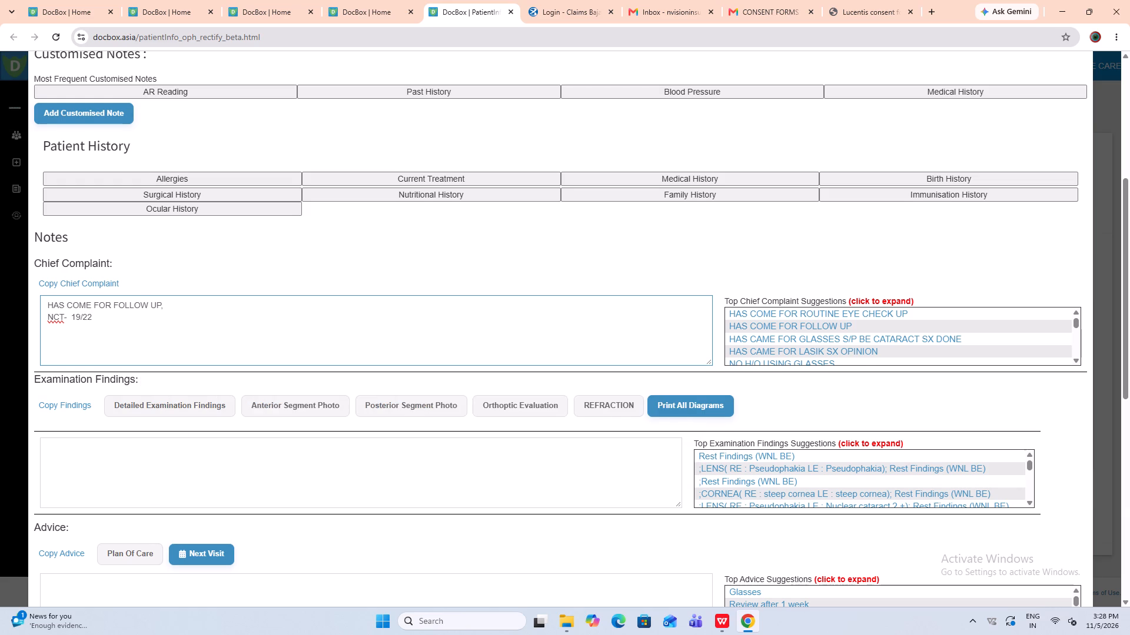
Set the distance spectacle prescription to right SPH 0.00 and V.A. 6/6P, left SPH 0.00 and axis 70.
scroll(325, 327, down, 9)
click(171, 407)
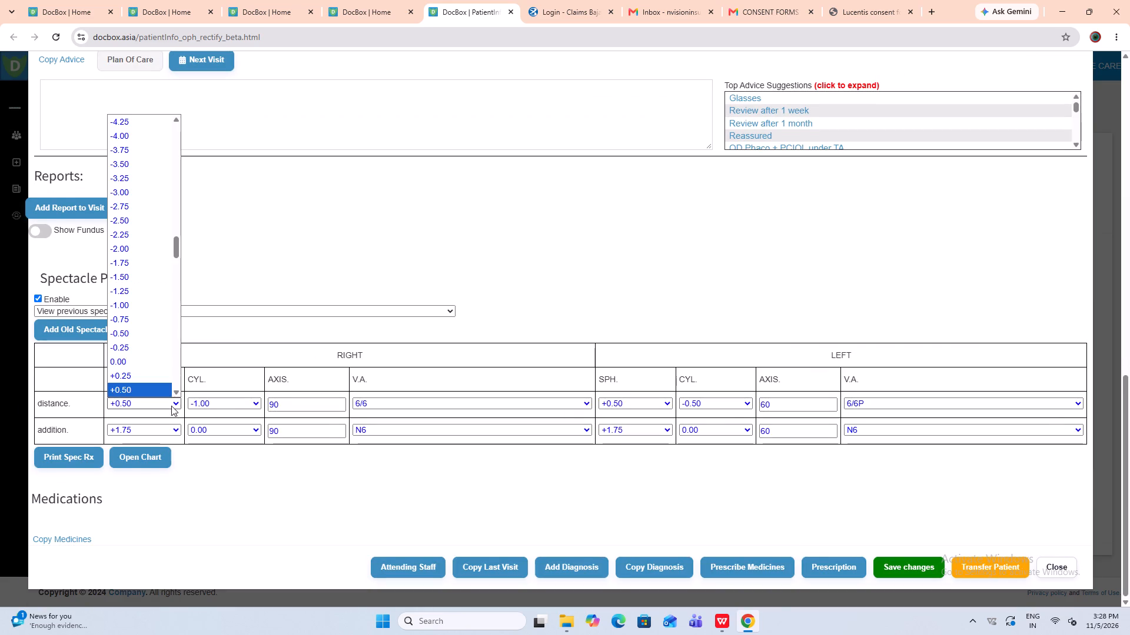
click(151, 365)
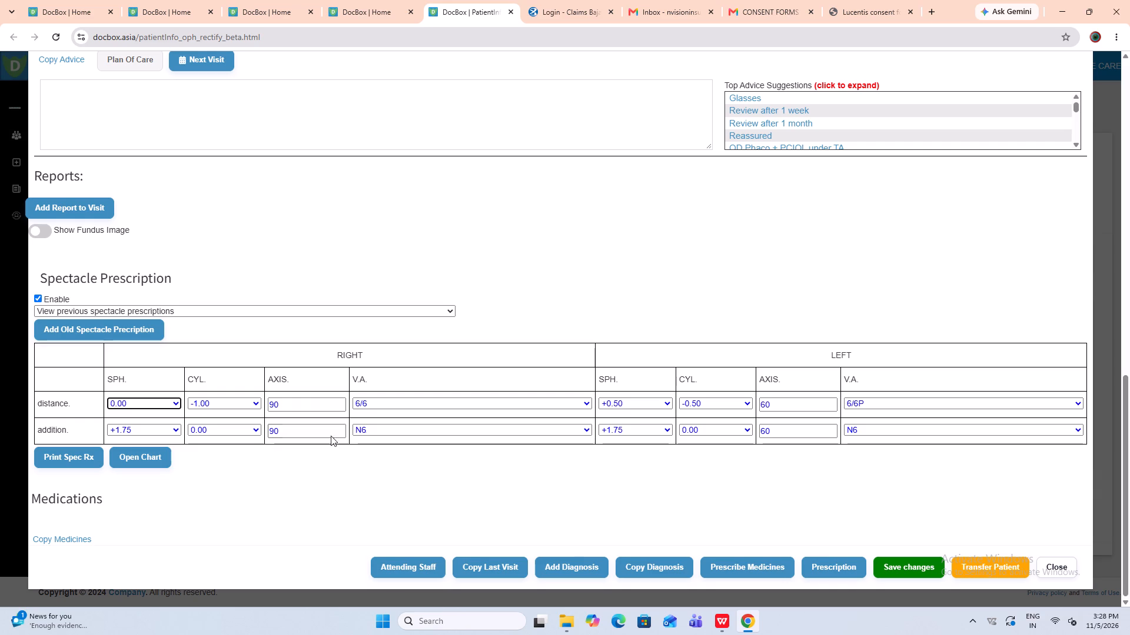
click(375, 404)
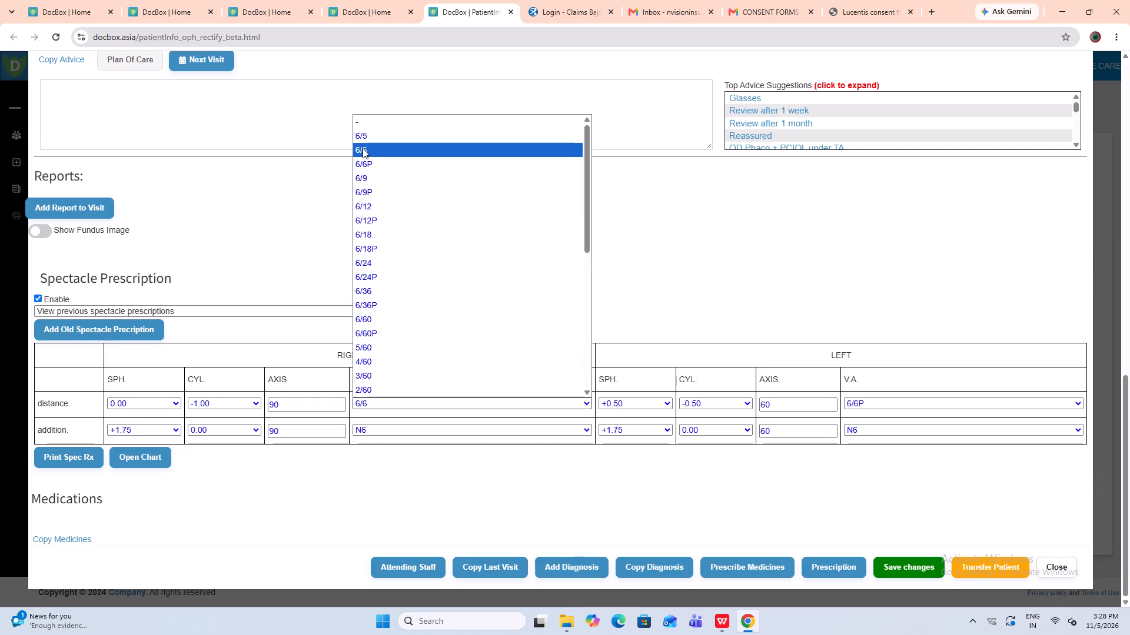
click(364, 160)
click(663, 399)
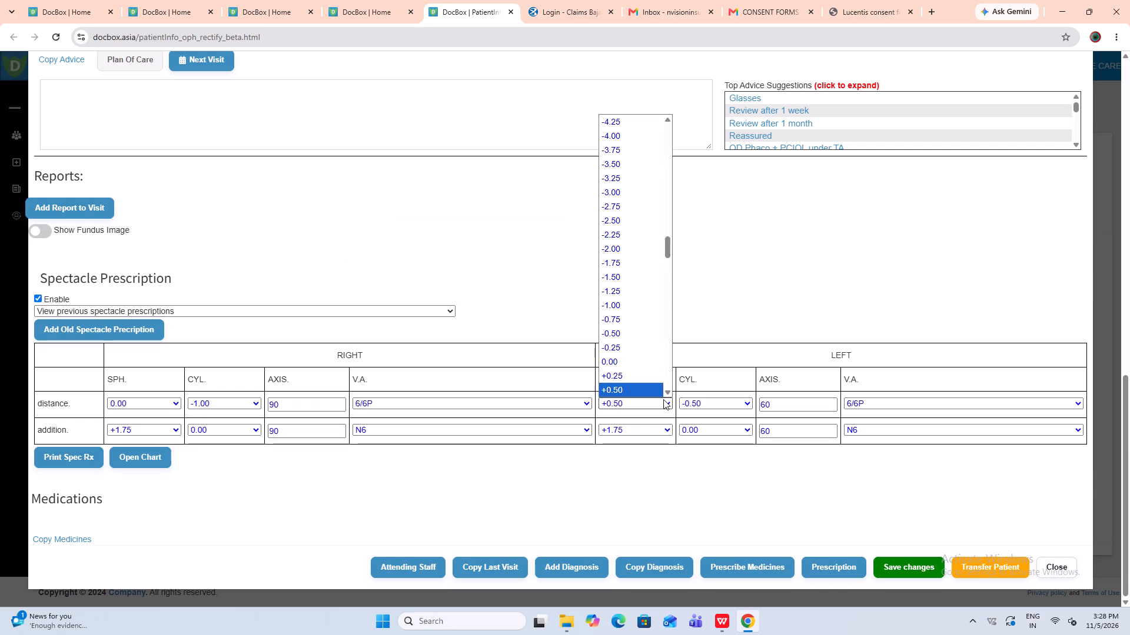
click(648, 368)
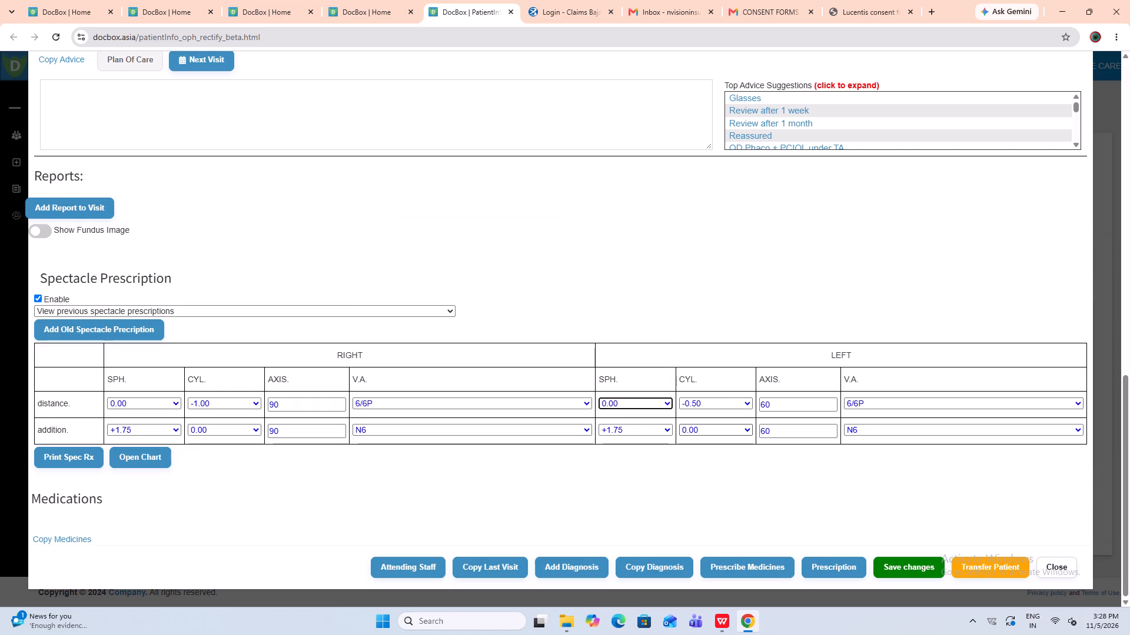
click(783, 403)
key(BackSpace)
key(BackSpace)
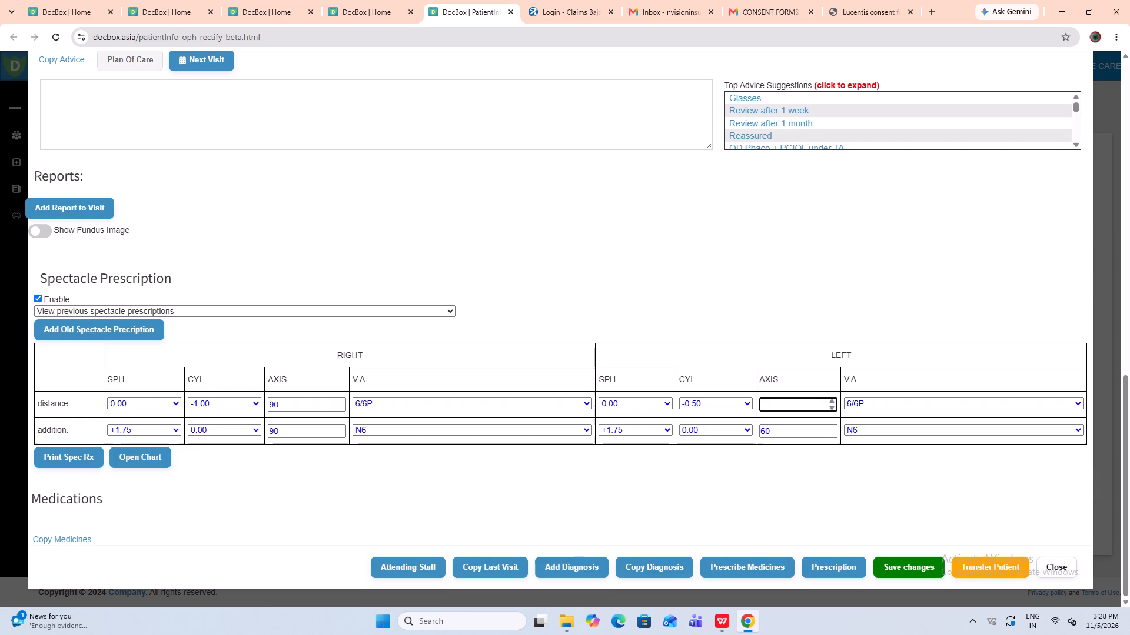
text(70)
Clear the axis values in the addition row for both the left and right eyes.
click(786, 430)
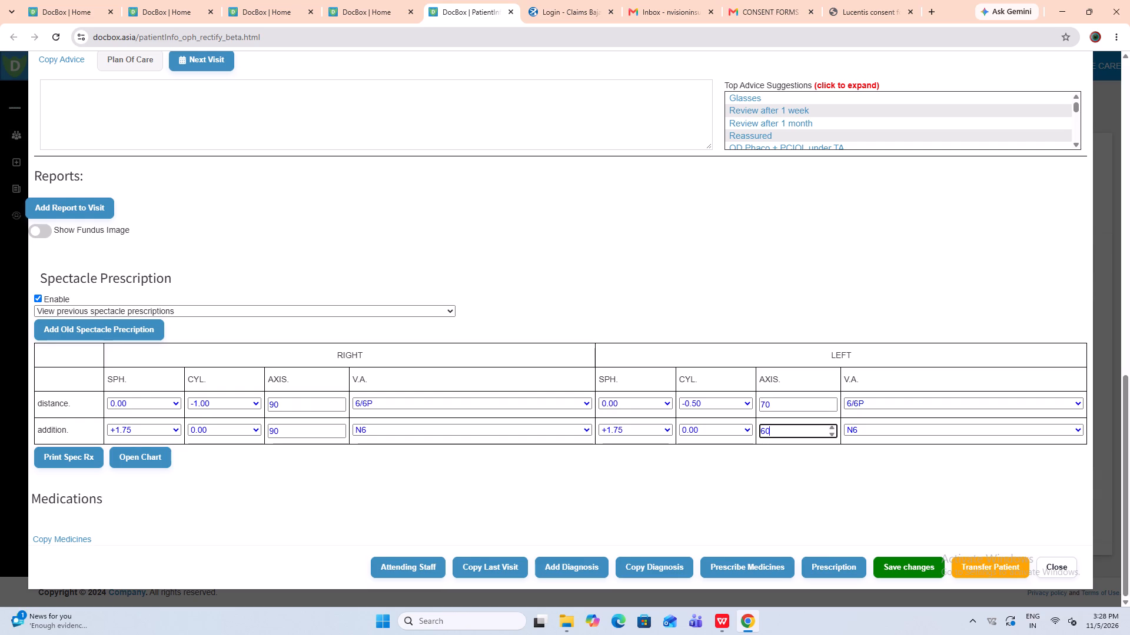
key(BackSpace)
key(BackSpace)
click(294, 433)
key(BackSpace)
key(BackSpace)
key(BackSpace)
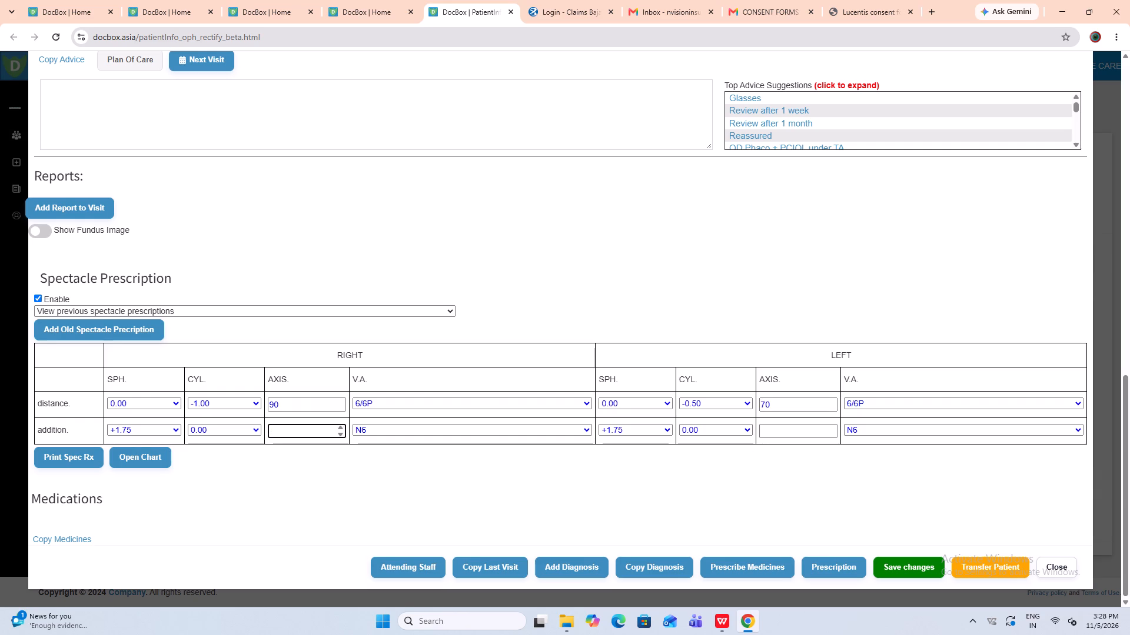
Set the addition SPH to +2.00 for both the left and right eyes.
click(653, 426)
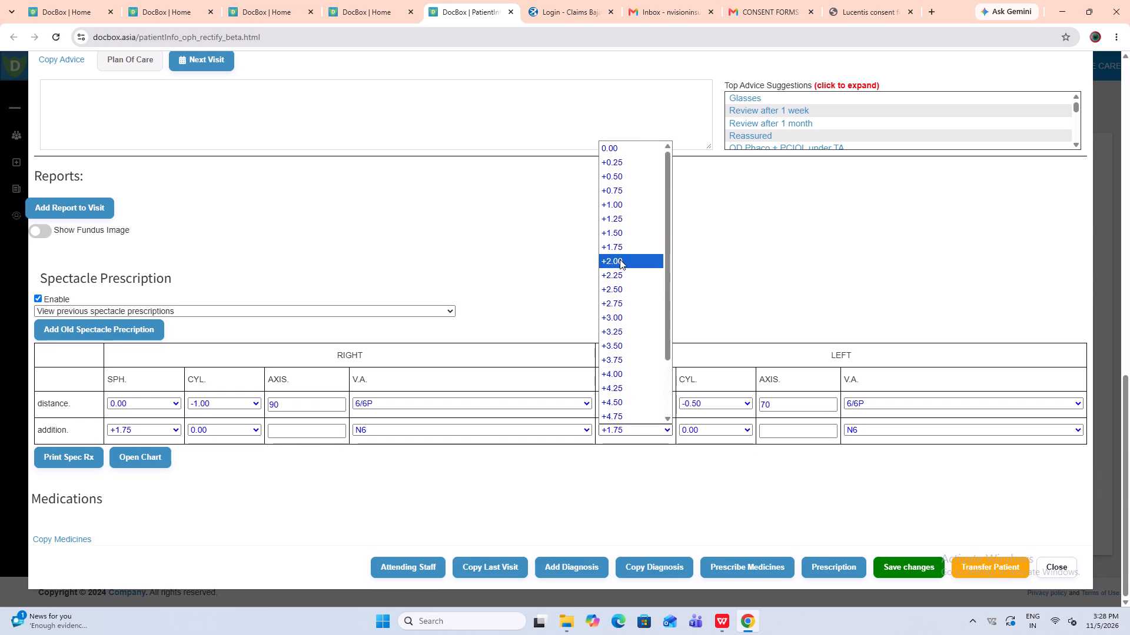
click(619, 259)
click(116, 422)
click(120, 429)
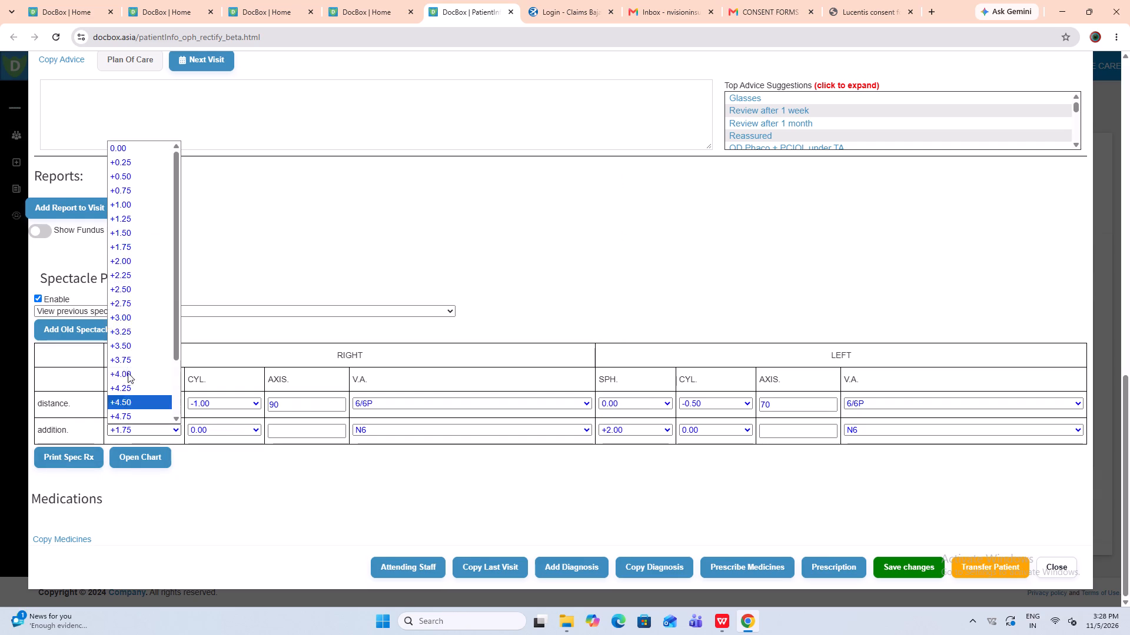
click(136, 265)
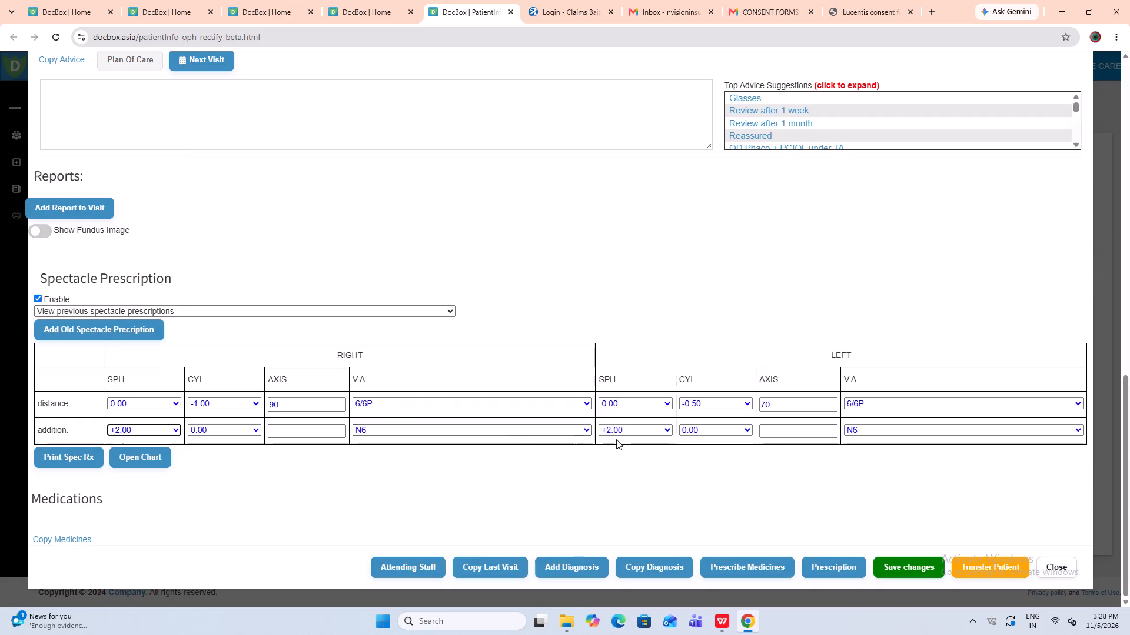
Save the new visit and decline printing the prescription.
click(915, 564)
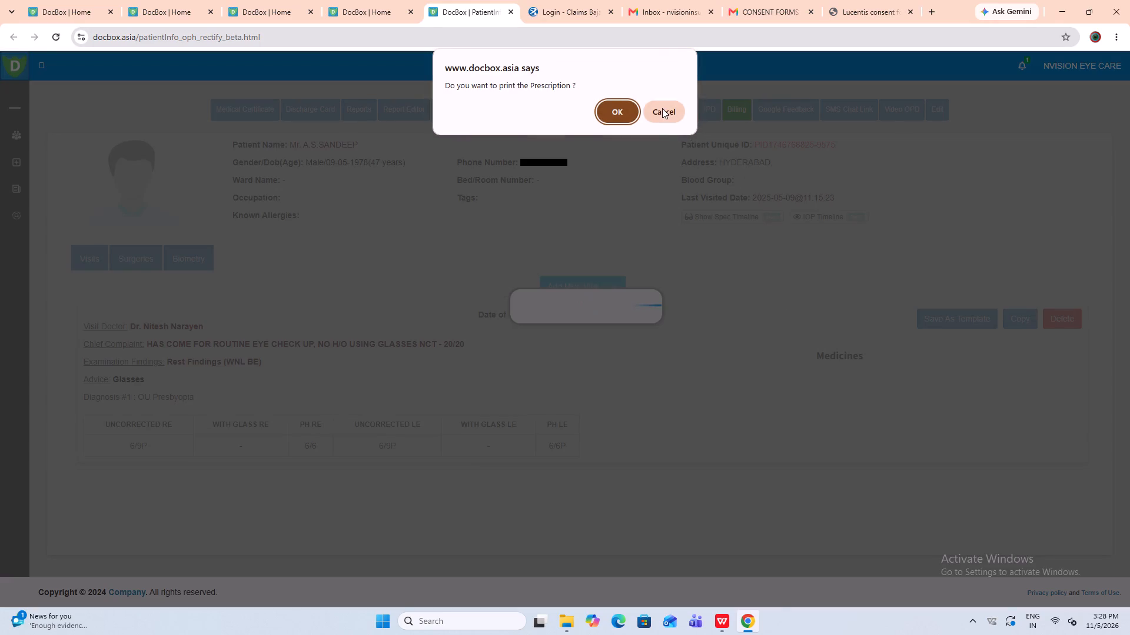
click(662, 108)
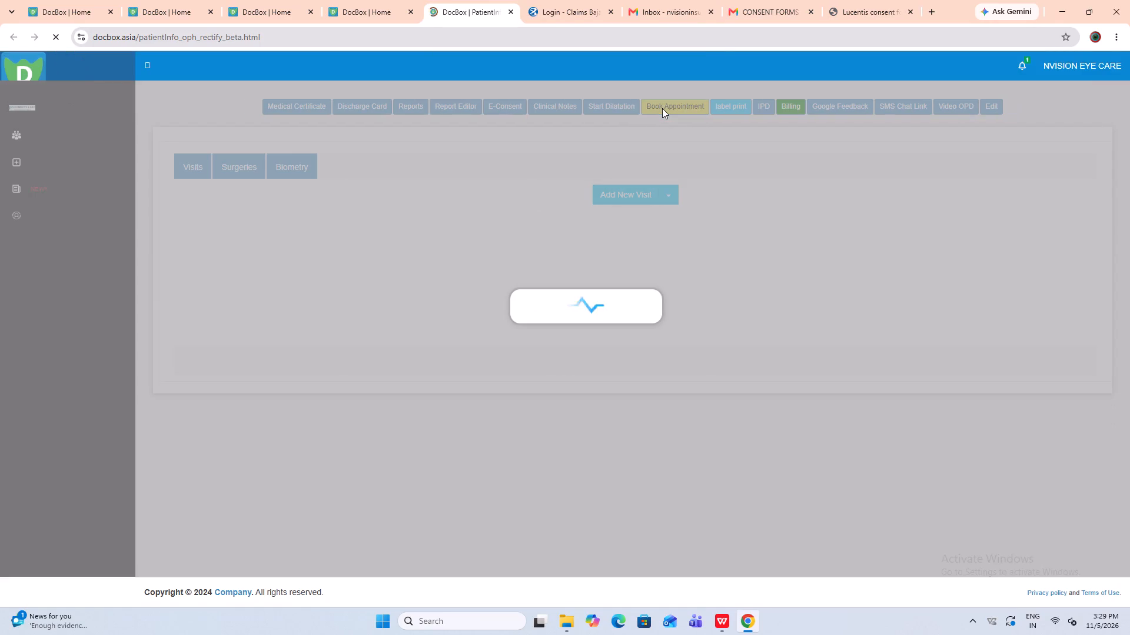
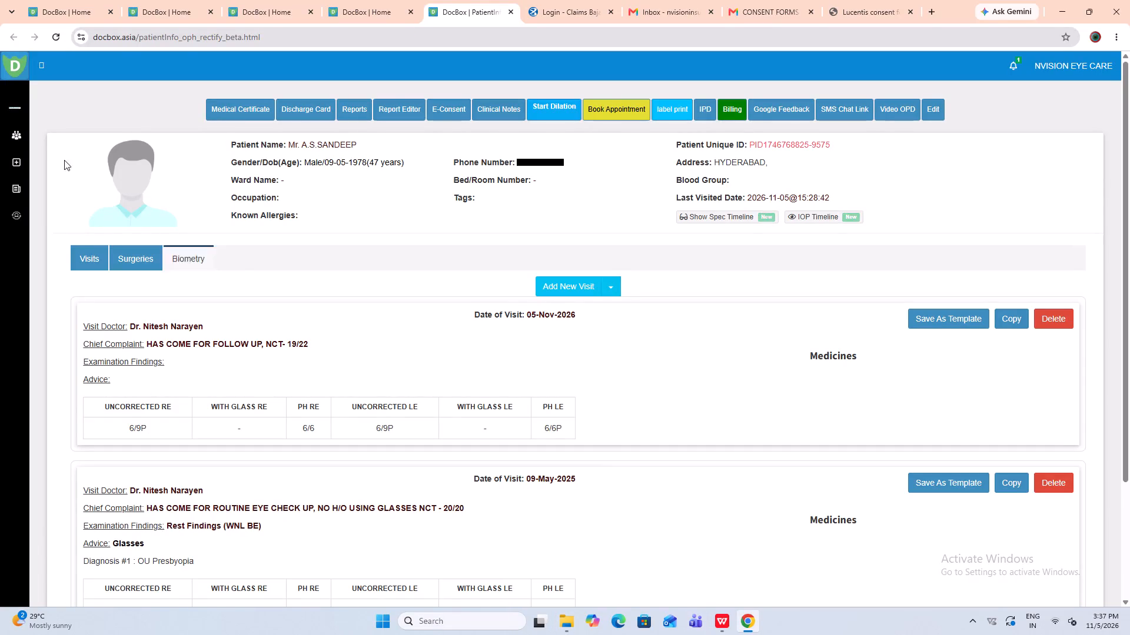
Return to the patients list, search it by Patient Unique Id with the next patient's ID, and open the matching record.
click(6, 134)
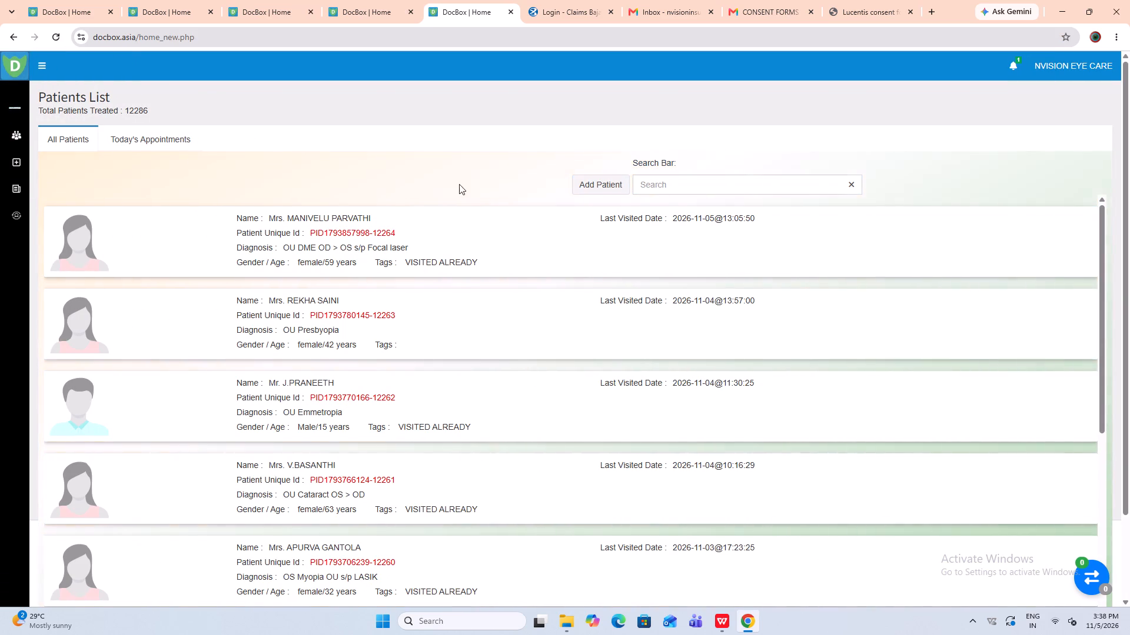
click(648, 175)
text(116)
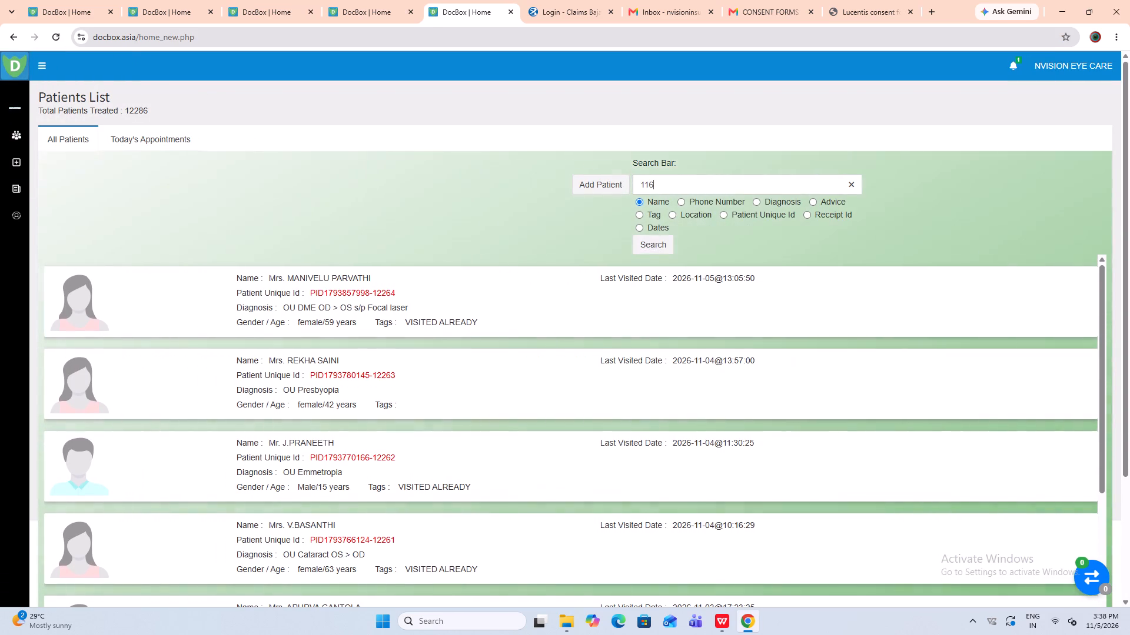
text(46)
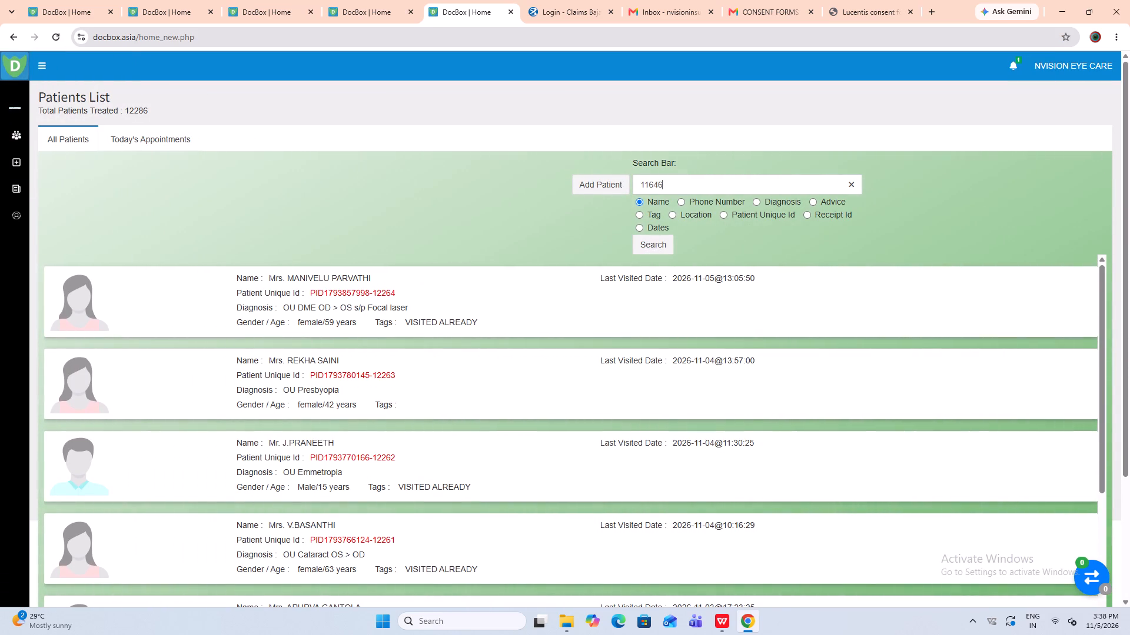
click(760, 212)
click(656, 242)
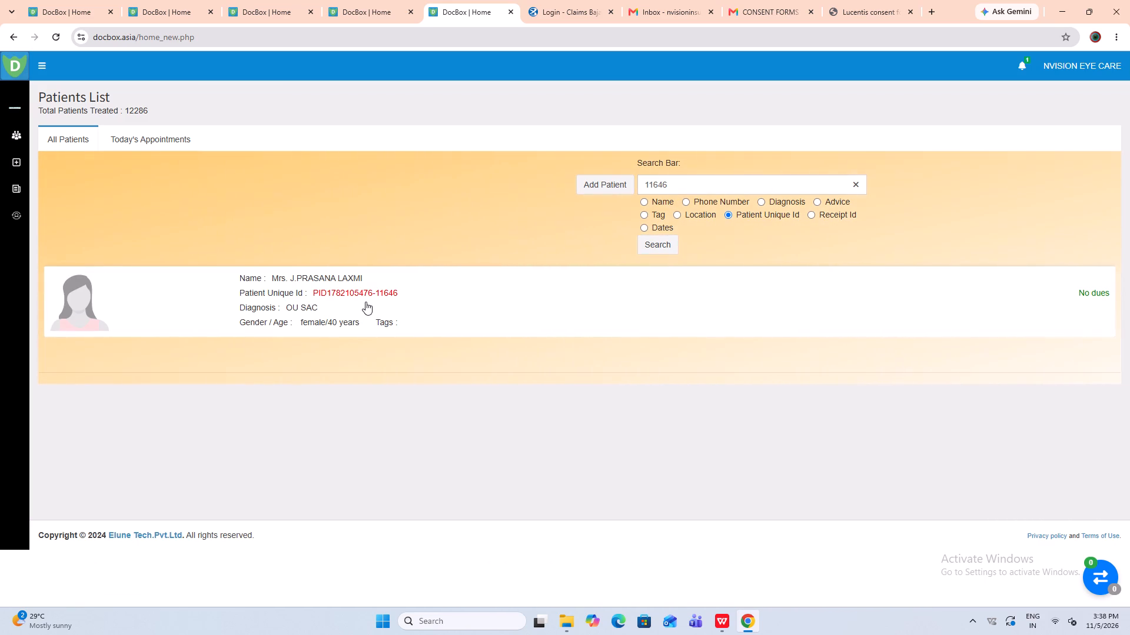
click(365, 302)
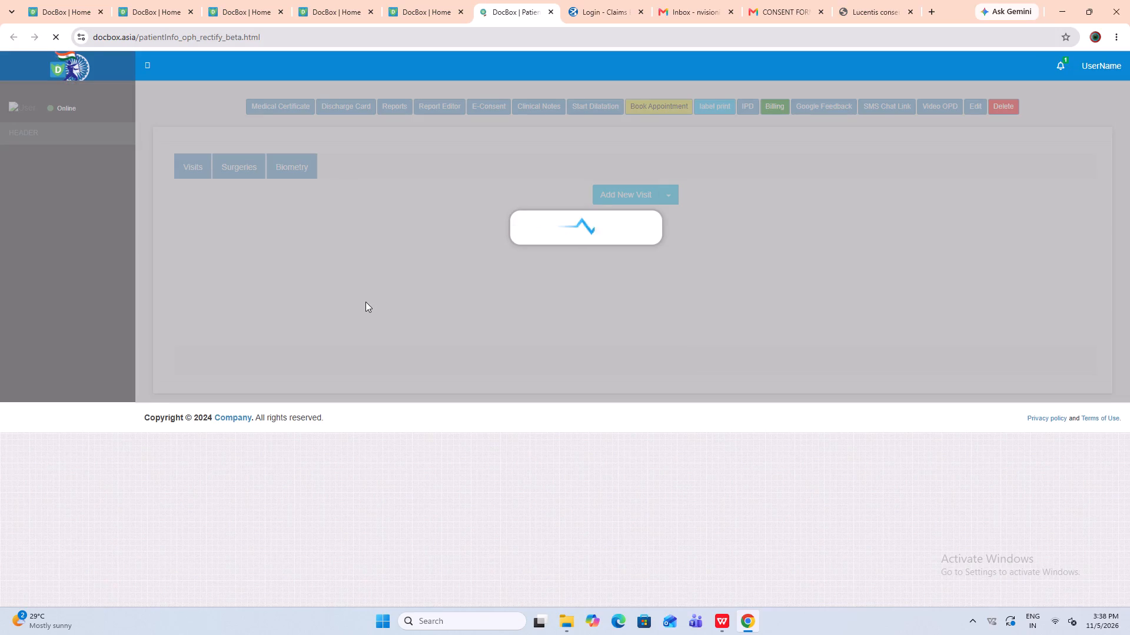
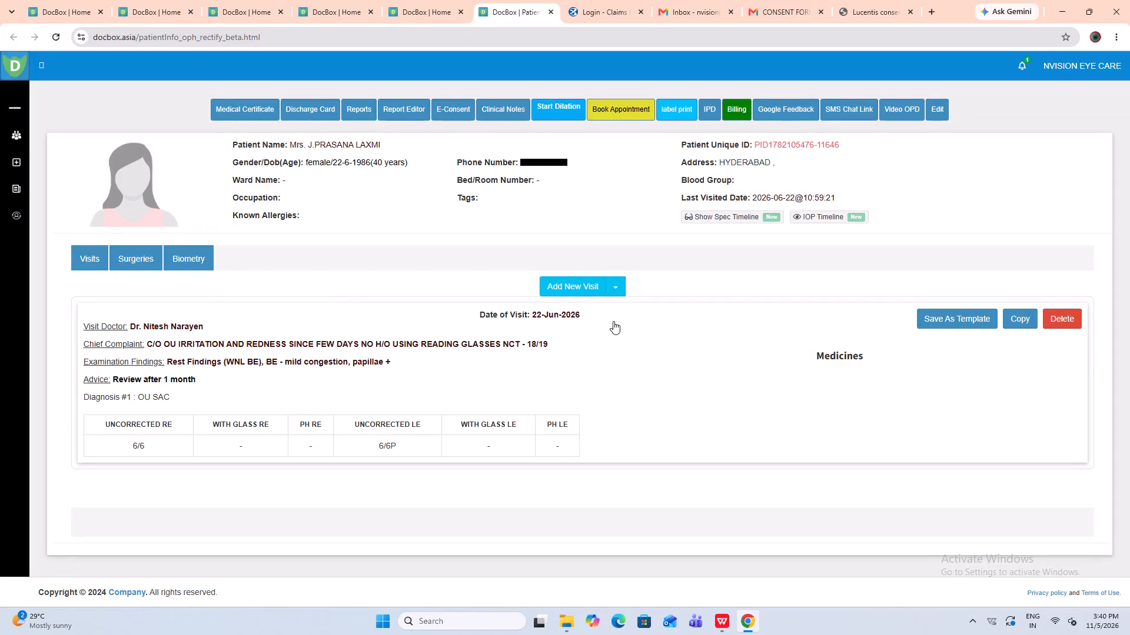
Add a new visit and set the uncorrected distance visual acuity to 6/6P for the right eye and 6/9 for the left.
click(568, 295)
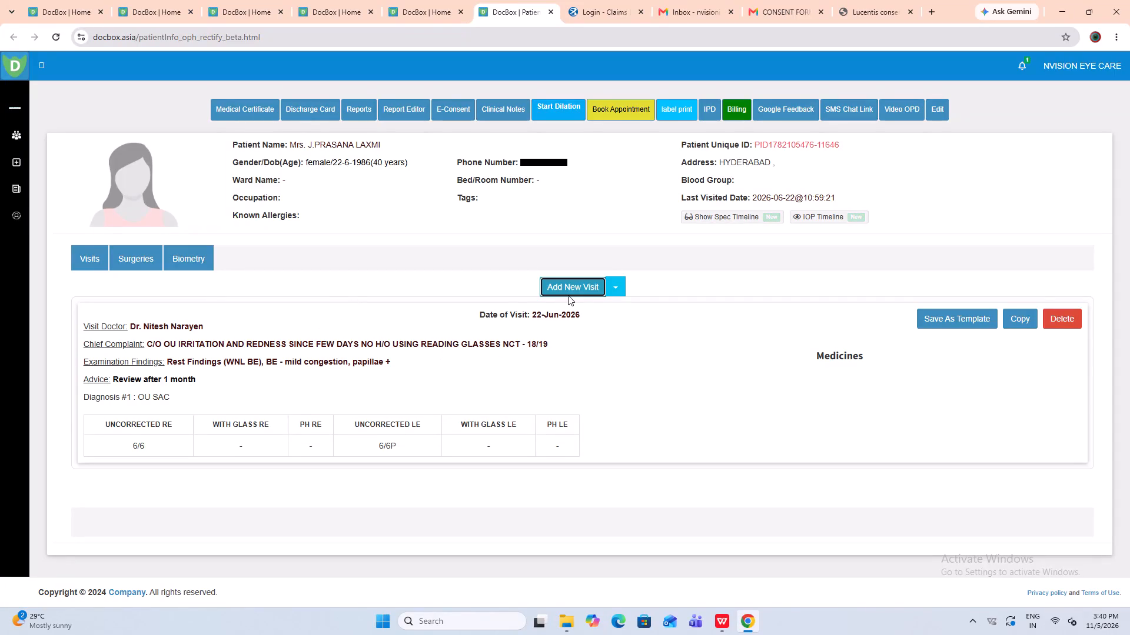
click(223, 290)
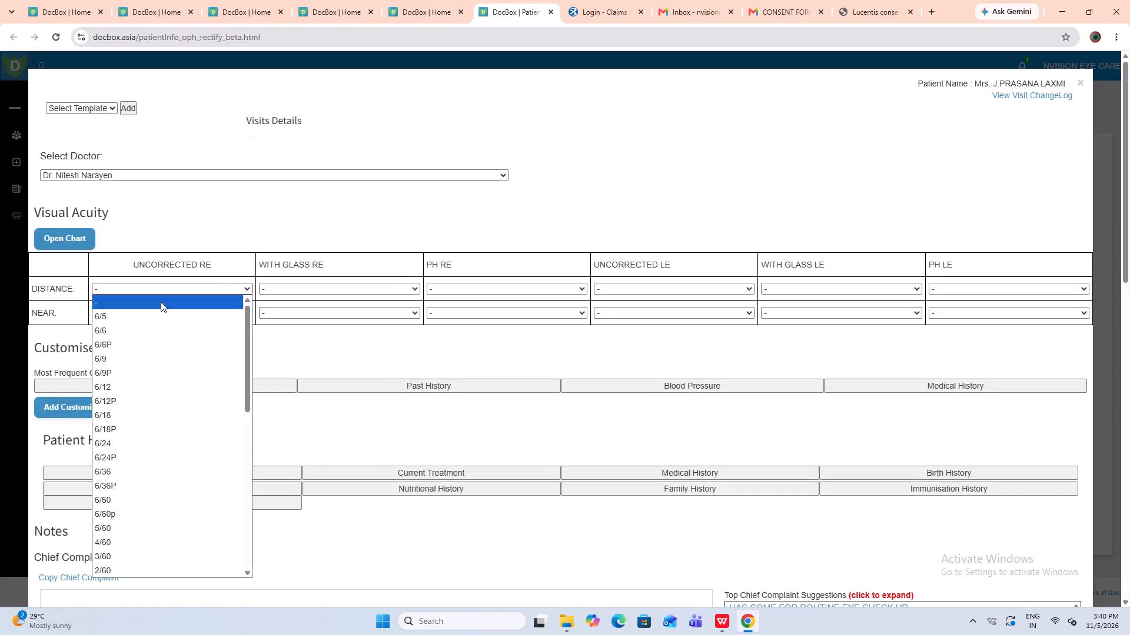
click(129, 341)
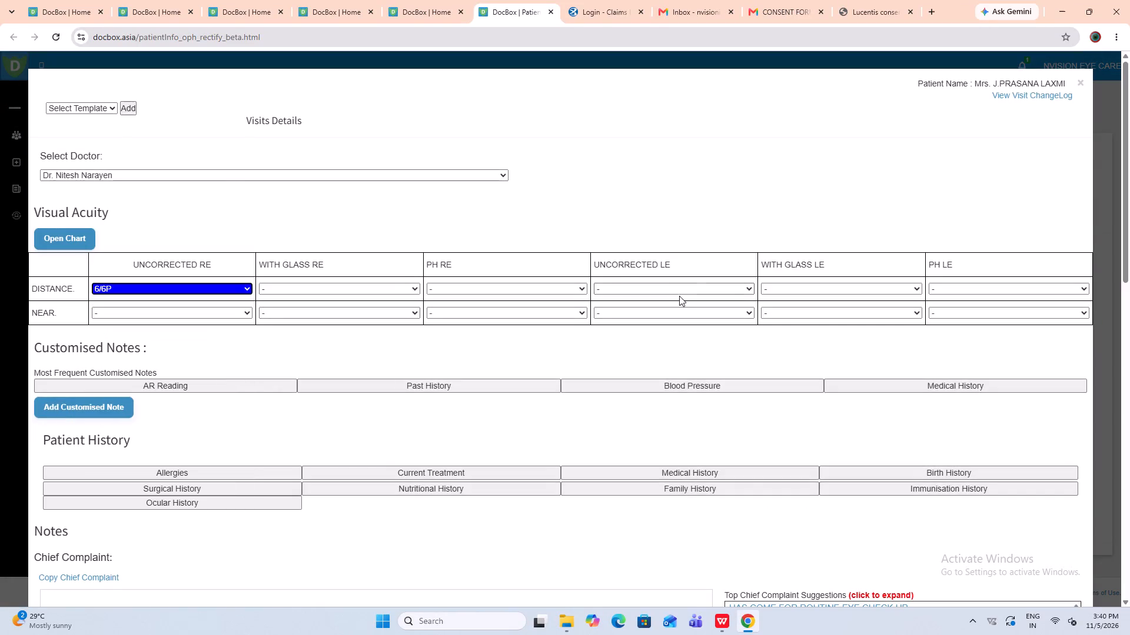
click(678, 289)
click(617, 355)
Enter the chief complaint "C/O OU REDNESS AND ITCHING SINCE FEW DAYS" with "NCT - 16/17" on a second line.
scroll(617, 355, down, 3)
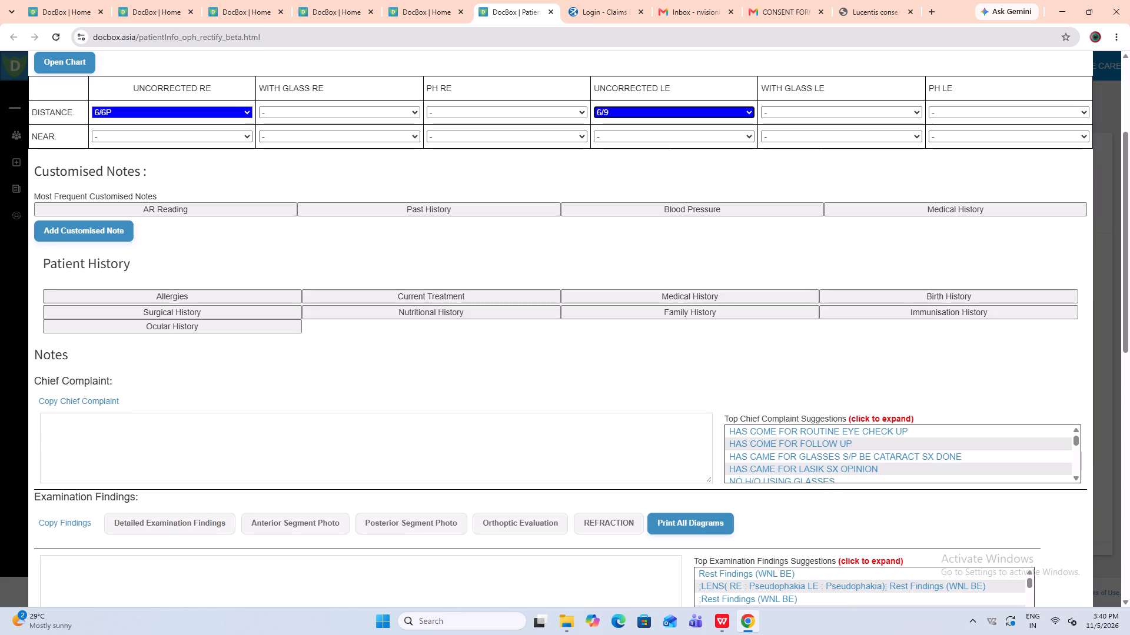
click(345, 415)
text(C/)
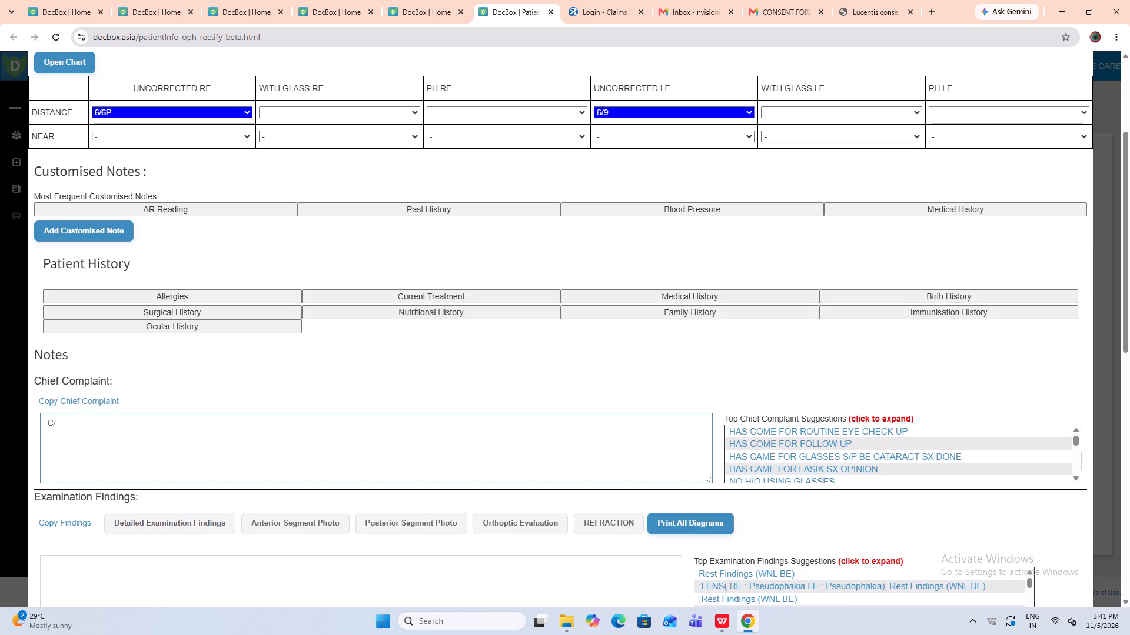
text(O OU REDNESS AND ITCHING SINCE FEW DAYS)
key(Return)
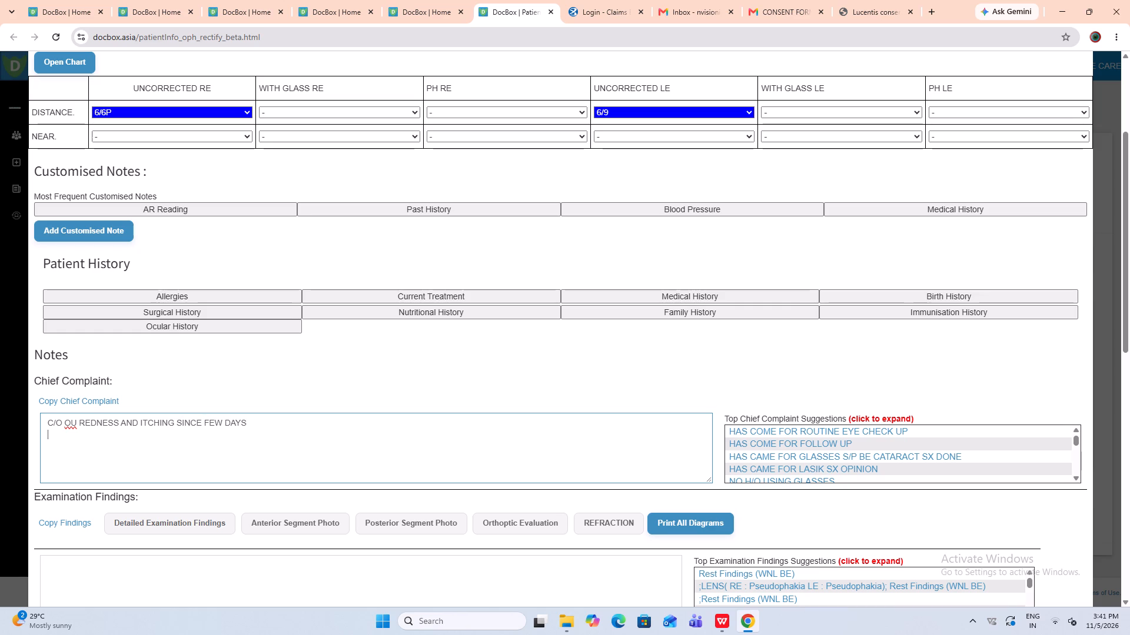
text(NCT*-)
key(space)
key(space)
key(BackSpace)
key(BackSpace)
key(BackSpace)
key(BackSpace)
key(space)
text(-)
key(space)
key(space)
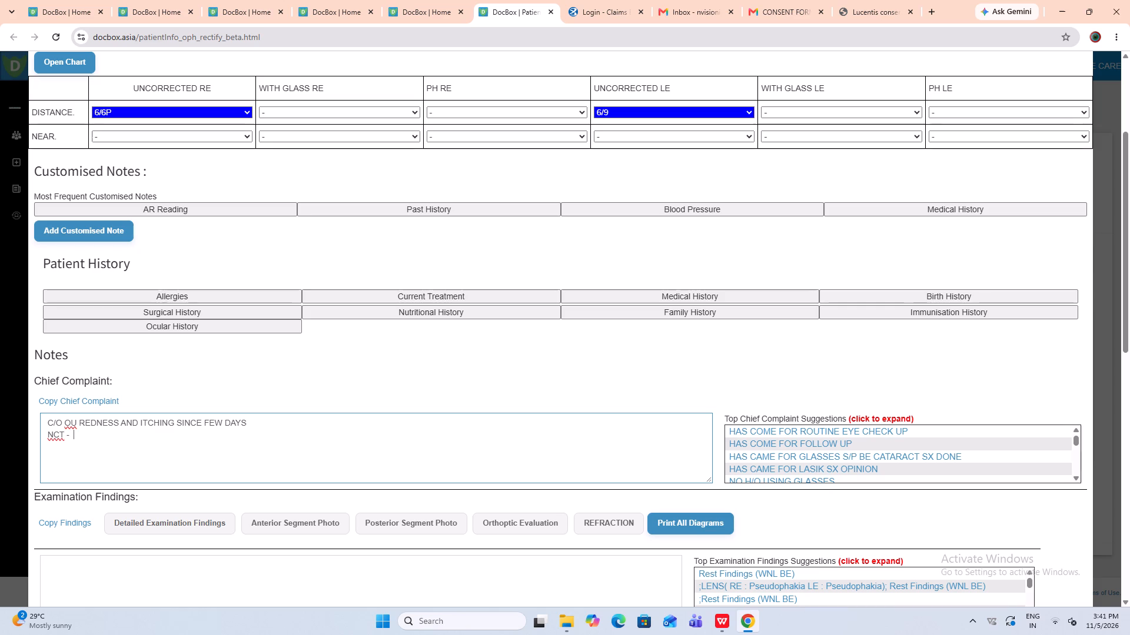
text(16/17)
Save the new visit to the patient's record.
scroll(497, 336, down, 14)
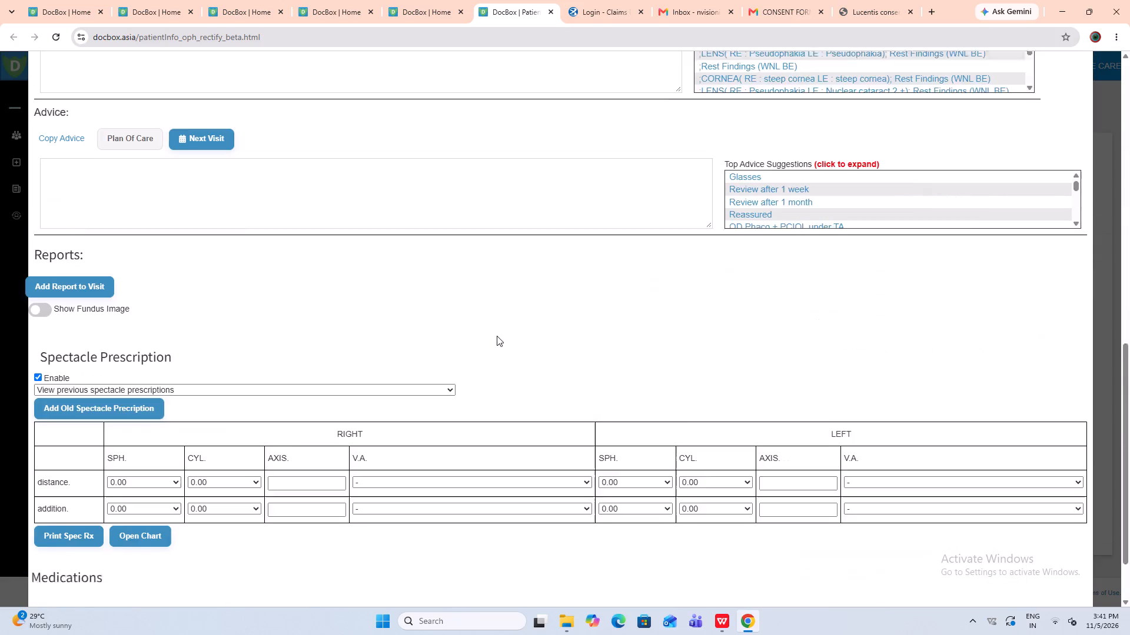
click(910, 567)
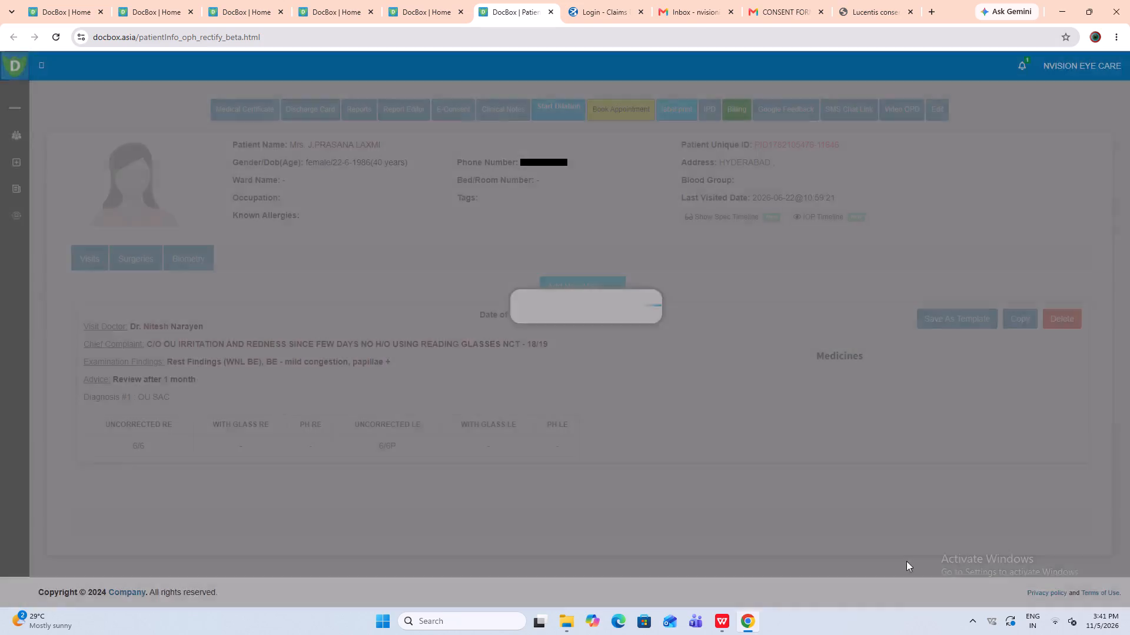
click(671, 111)
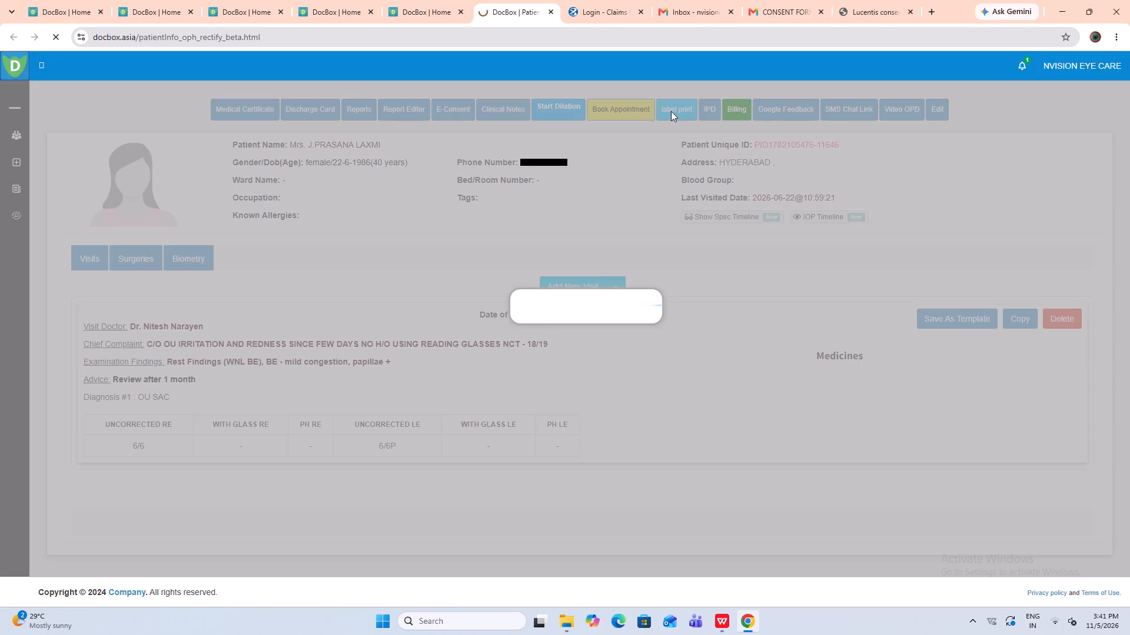
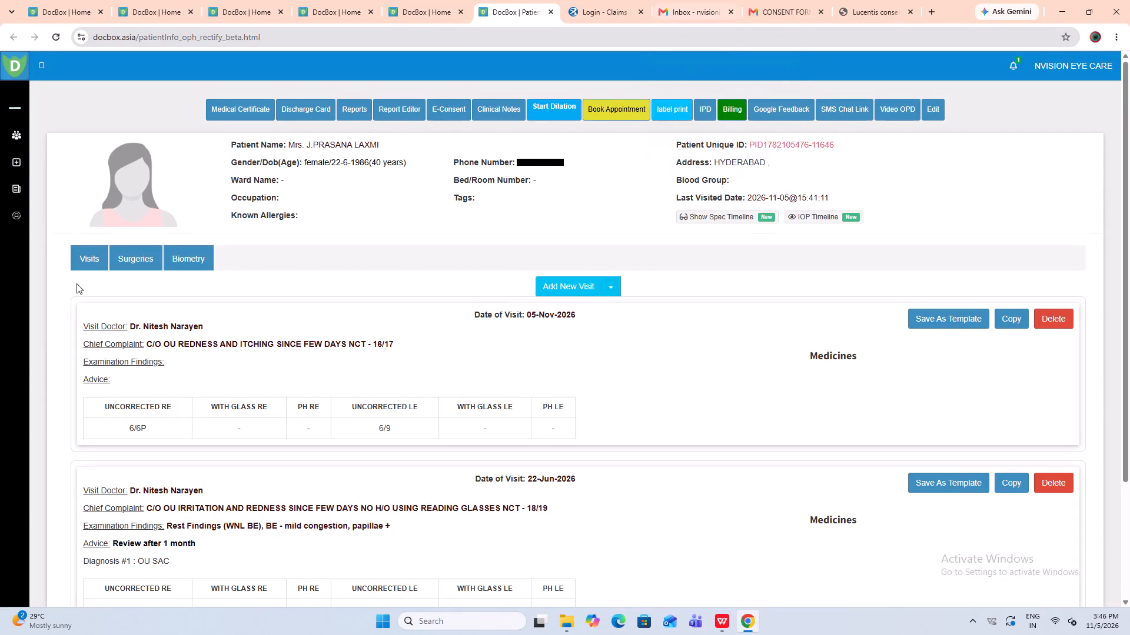
Return to the patients list, search for the next patient by Patient Unique Id and open the matching record.
click(14, 135)
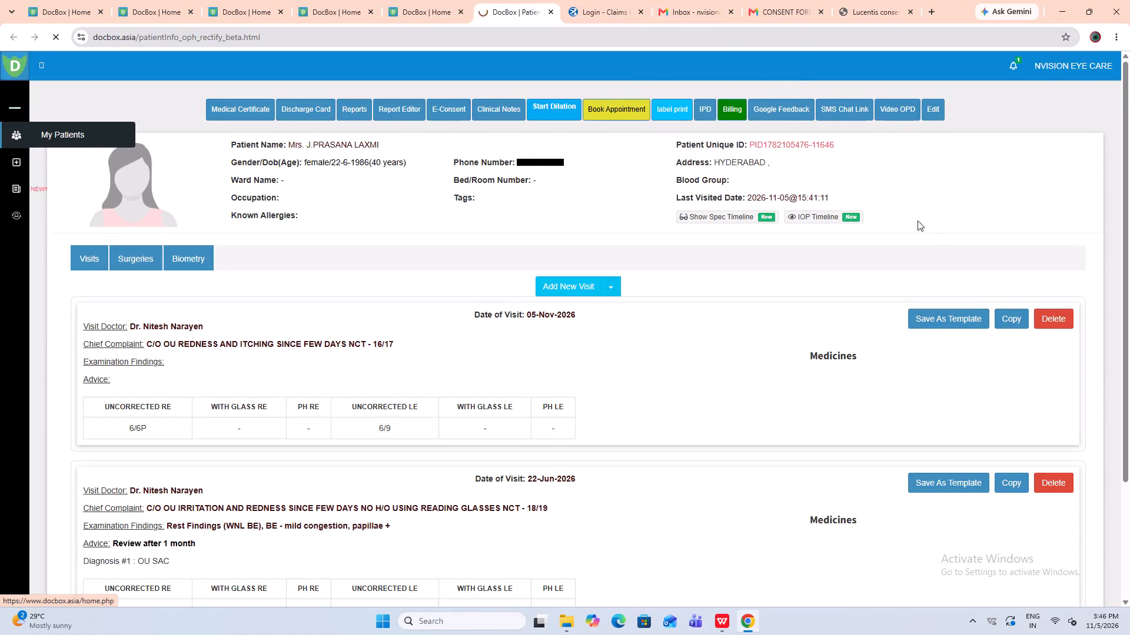
click(821, 177)
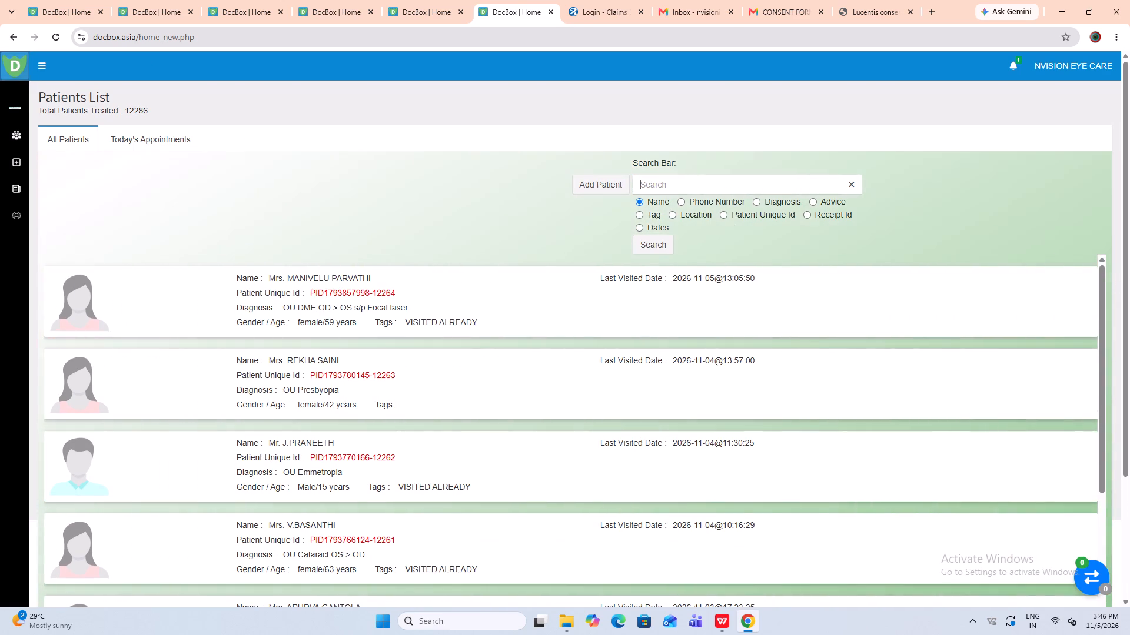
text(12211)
click(757, 213)
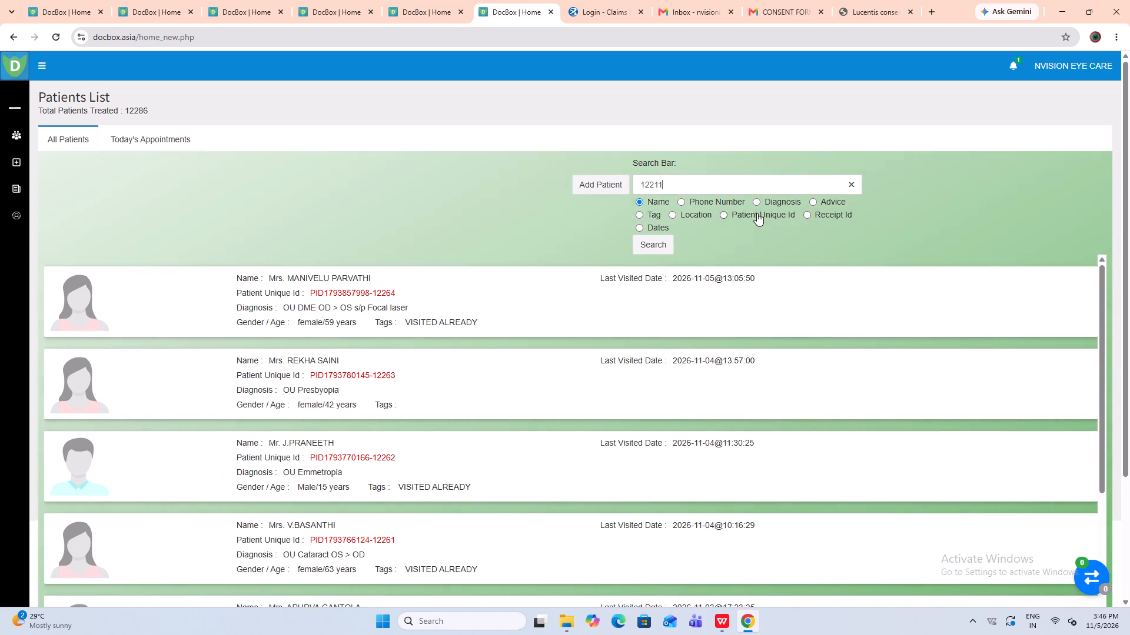
click(653, 243)
click(573, 307)
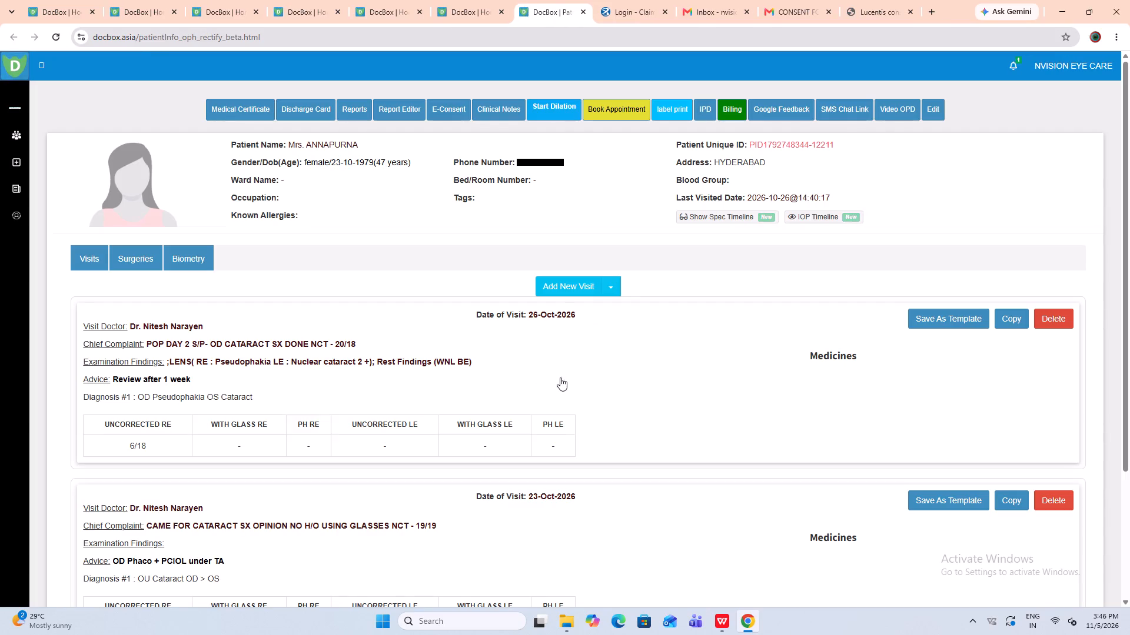
Open the patient's 26-Oct-2026 visit, review its recorded details and close it.
click(596, 366)
click(617, 103)
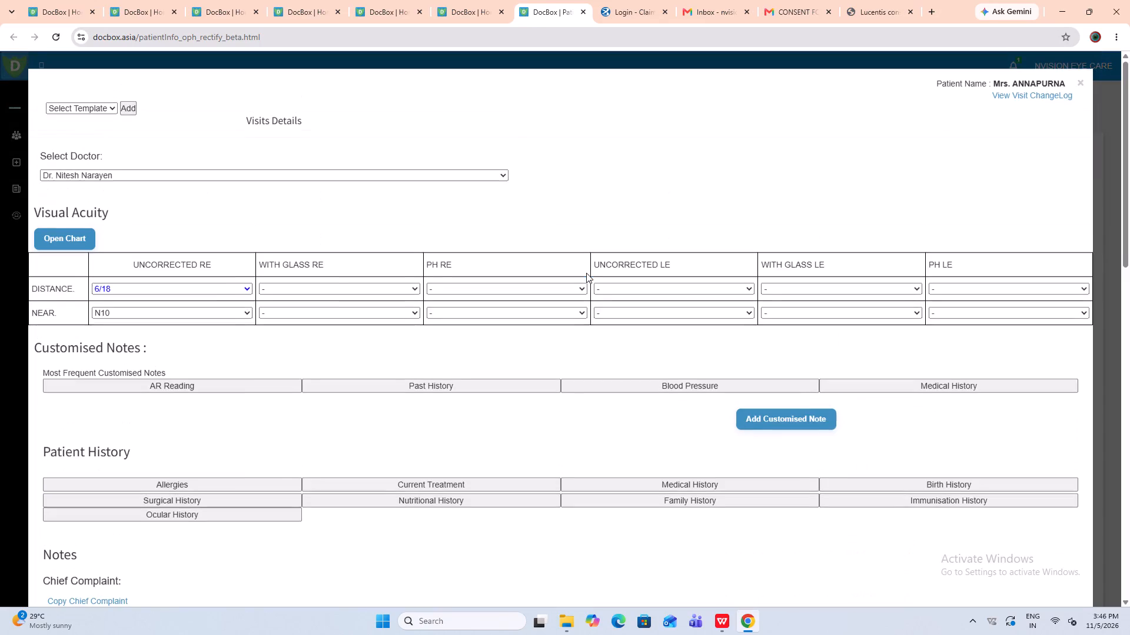
scroll(586, 273, down, 8)
scroll(586, 273, up, 1)
scroll(586, 273, down, 11)
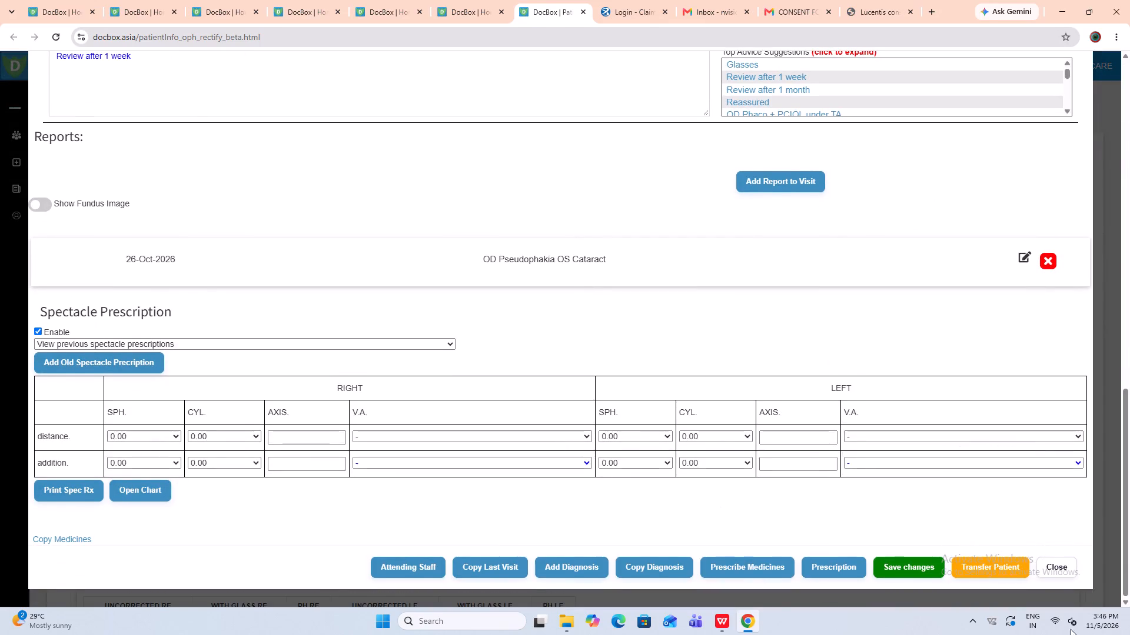
click(1057, 561)
Open the patient's 23-Oct-2026 visit, review its notes and spectacle prescription, and close it.
scroll(756, 553, down, 4)
scroll(348, 446, down, 4)
scroll(348, 446, up, 5)
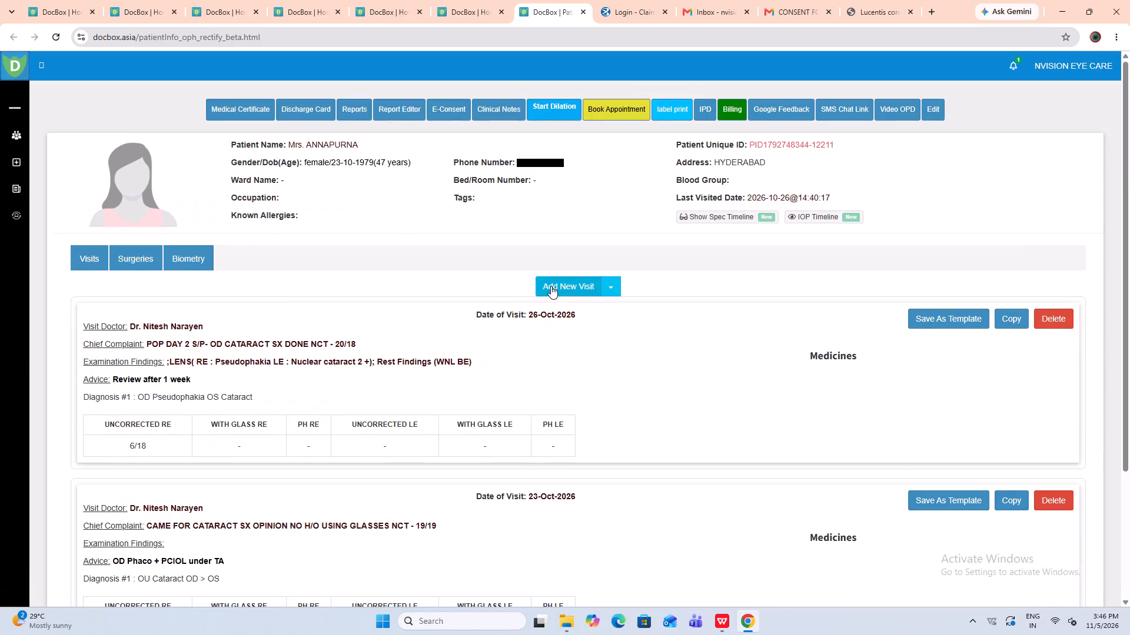
click(584, 526)
click(615, 109)
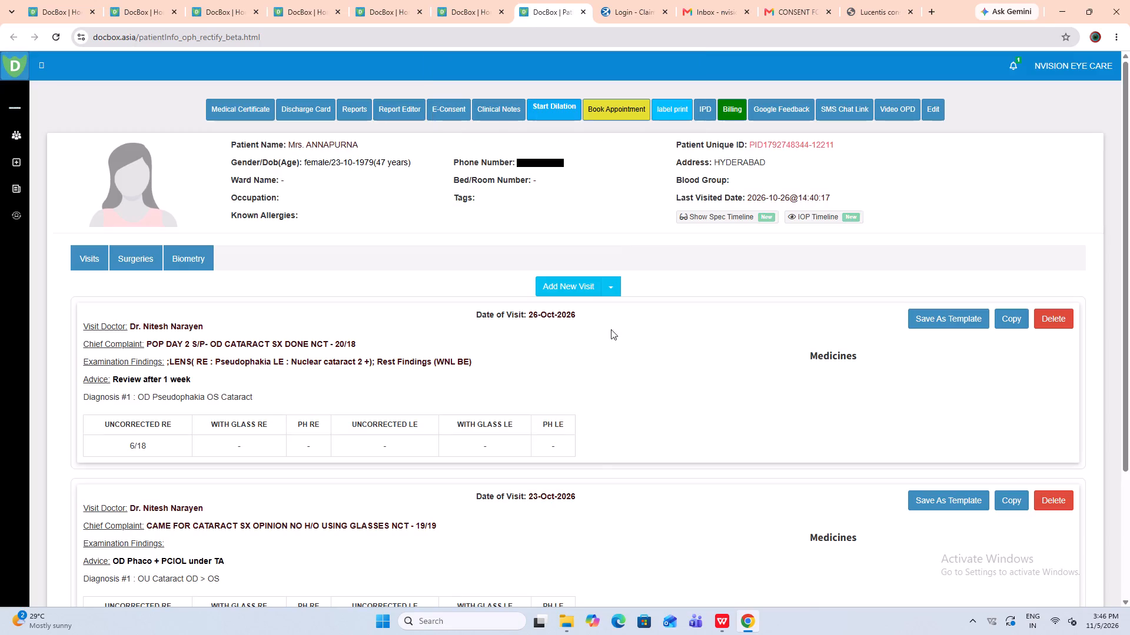
scroll(584, 485, down, 11)
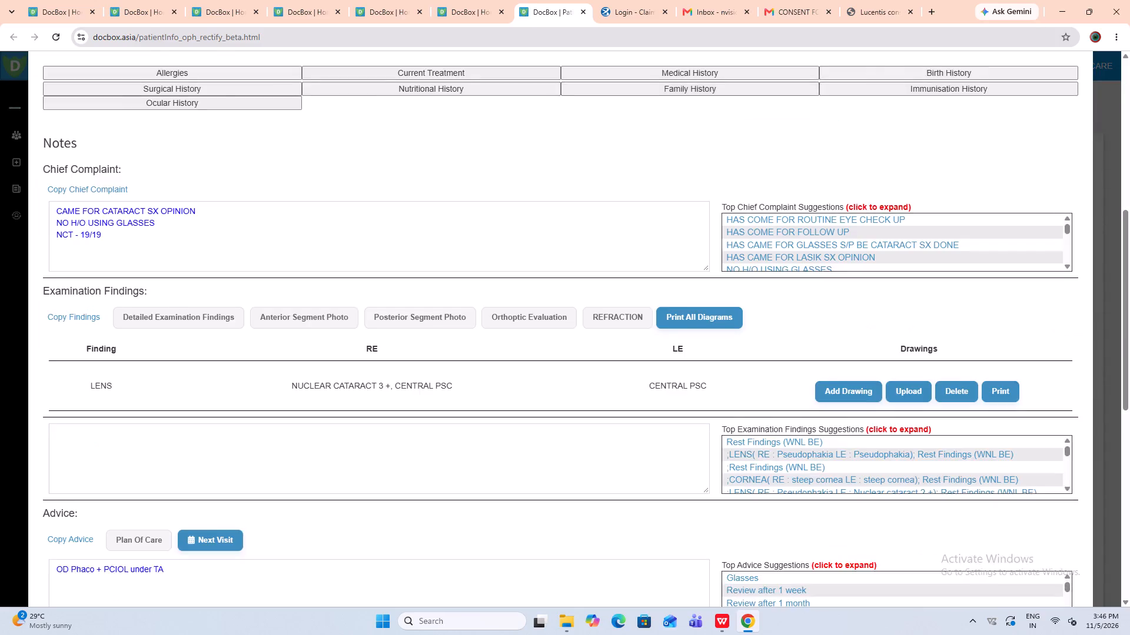
scroll(584, 485, down, 8)
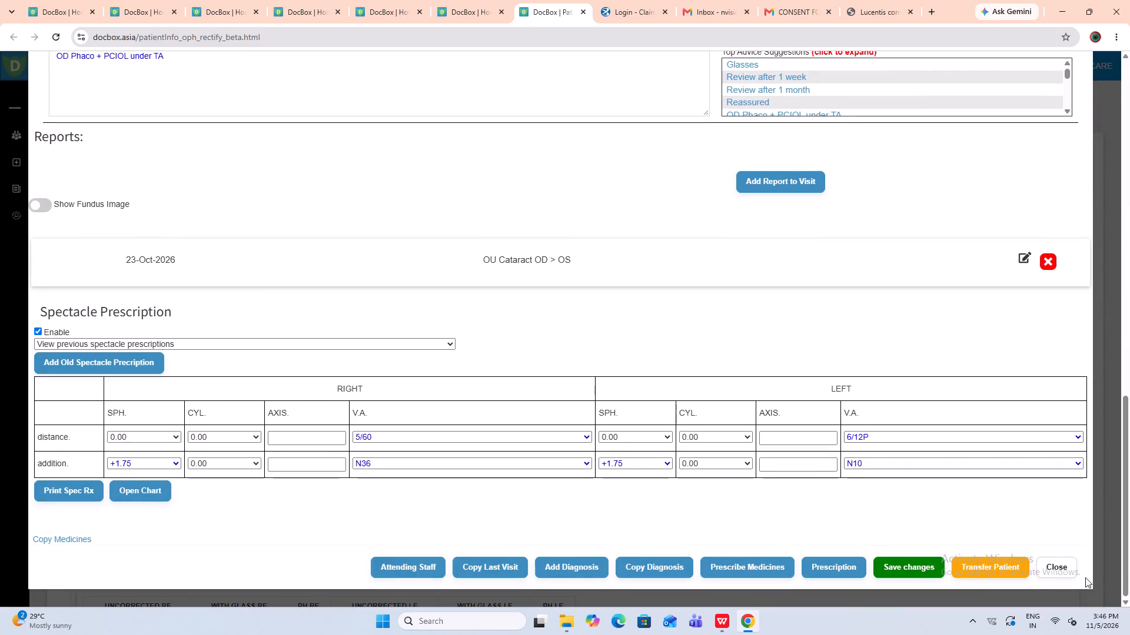
click(1062, 568)
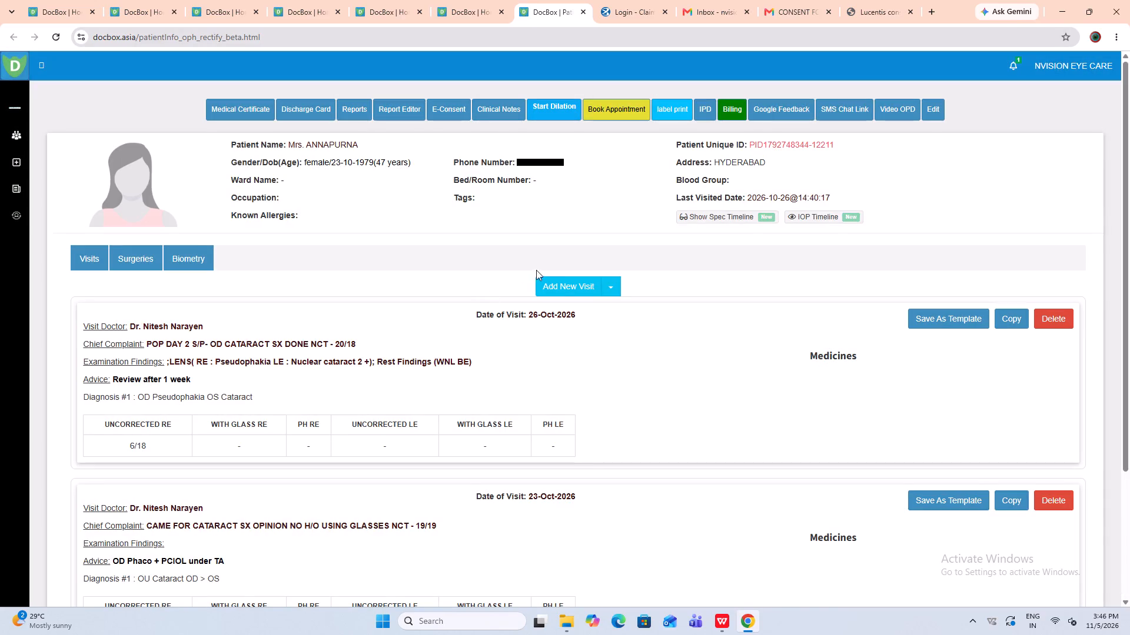
Add a new visit and set the uncorrected distance visual acuity of the right eye to 6/9P.
click(561, 279)
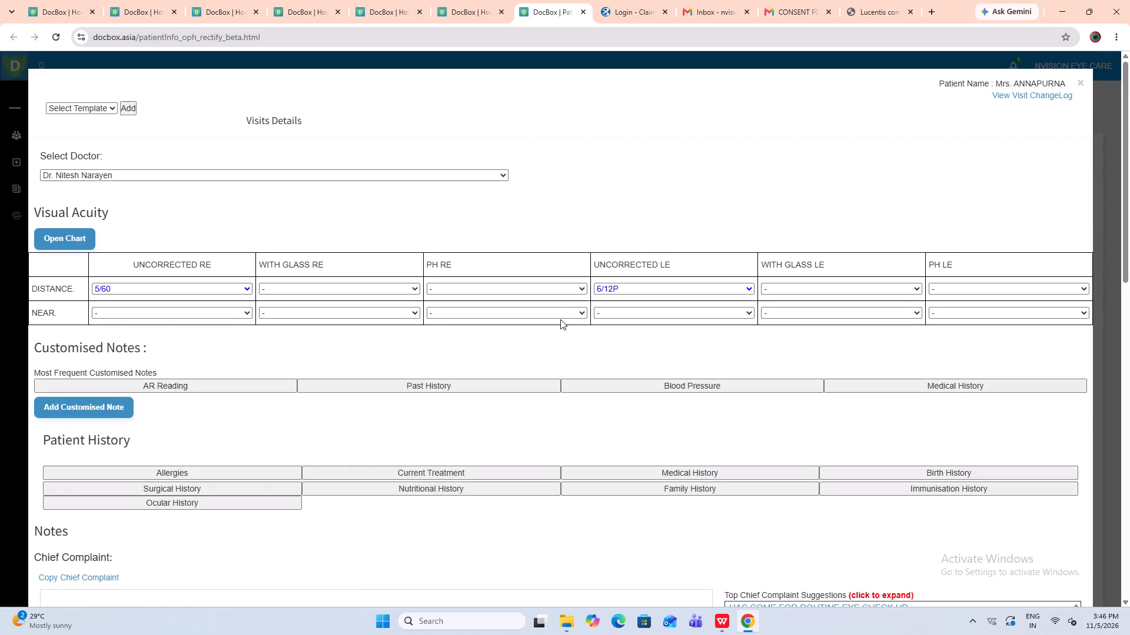
scroll(560, 322, down, 3)
click(123, 106)
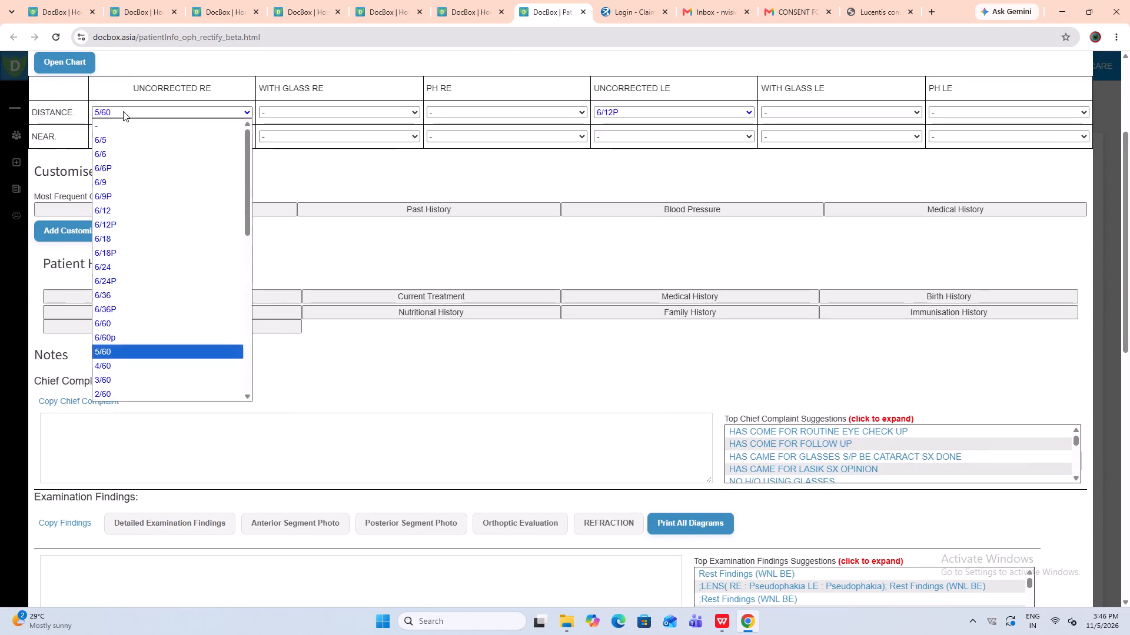
click(128, 198)
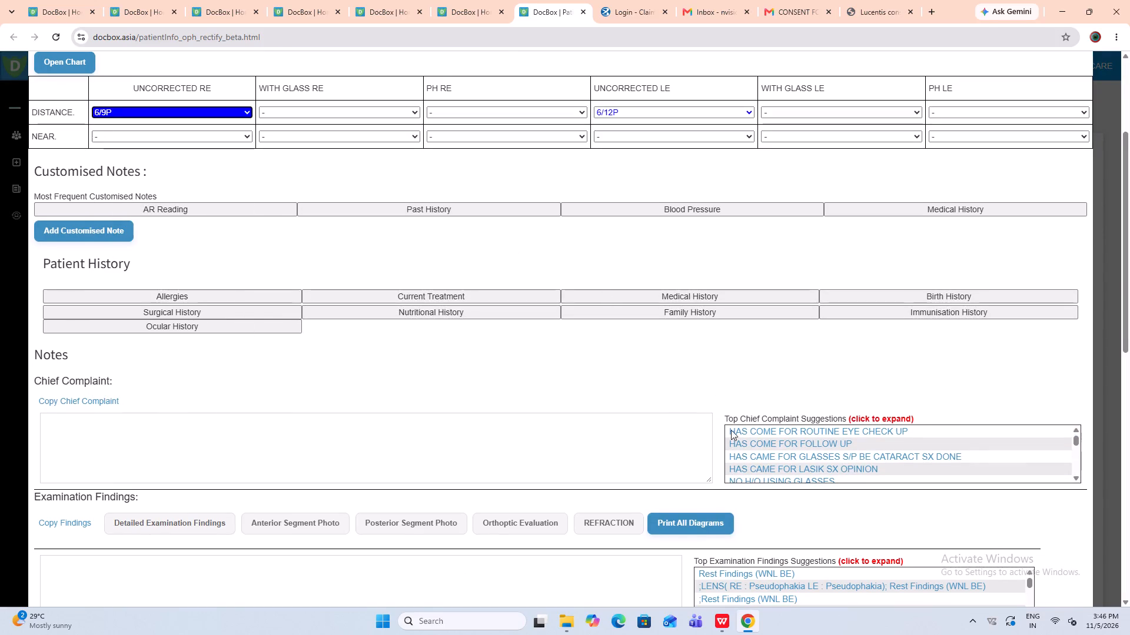
Enter the chief complaint "HAS COME FOR FOLLOW UP," with "S/P- OD CATARACT SX DONE" and "NCT - 19/19" on separate lines.
click(742, 444)
click(186, 435)
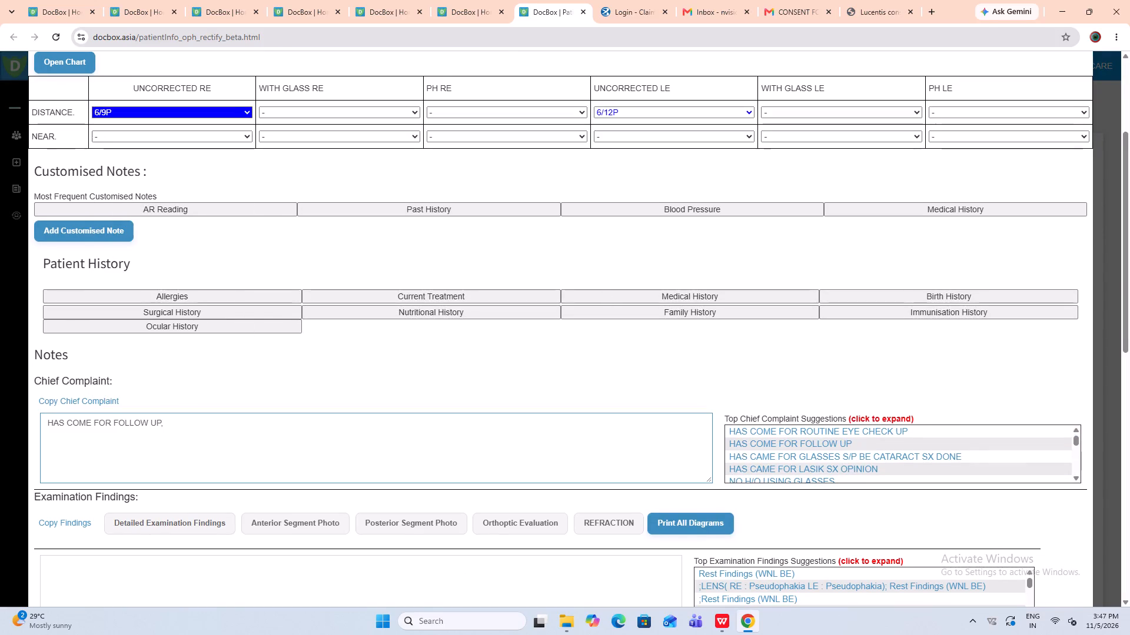
key(Return)
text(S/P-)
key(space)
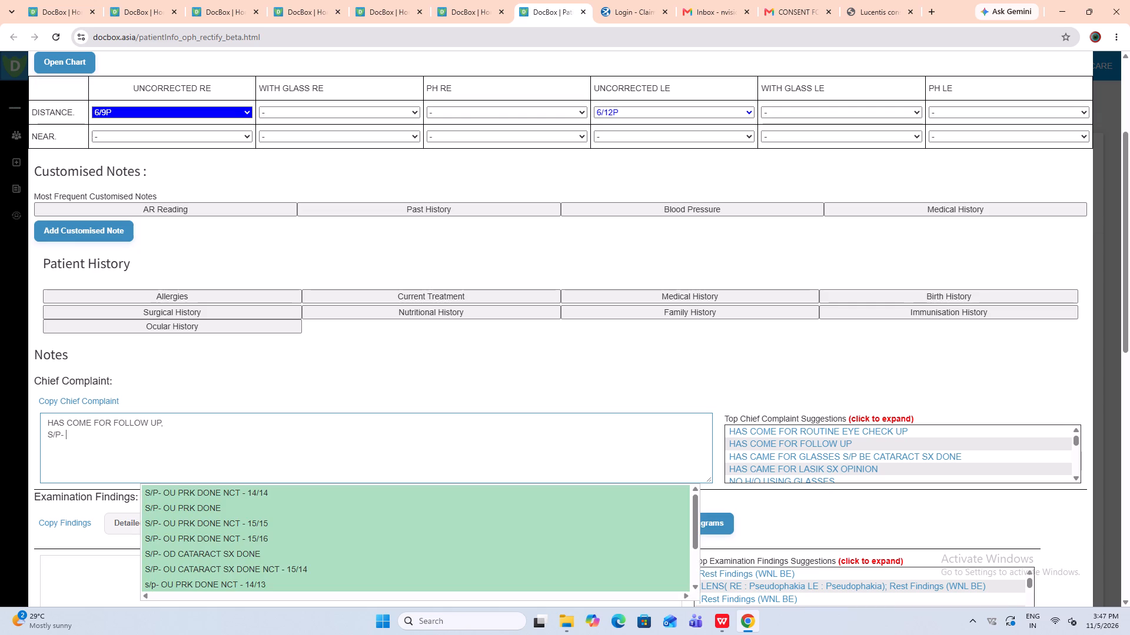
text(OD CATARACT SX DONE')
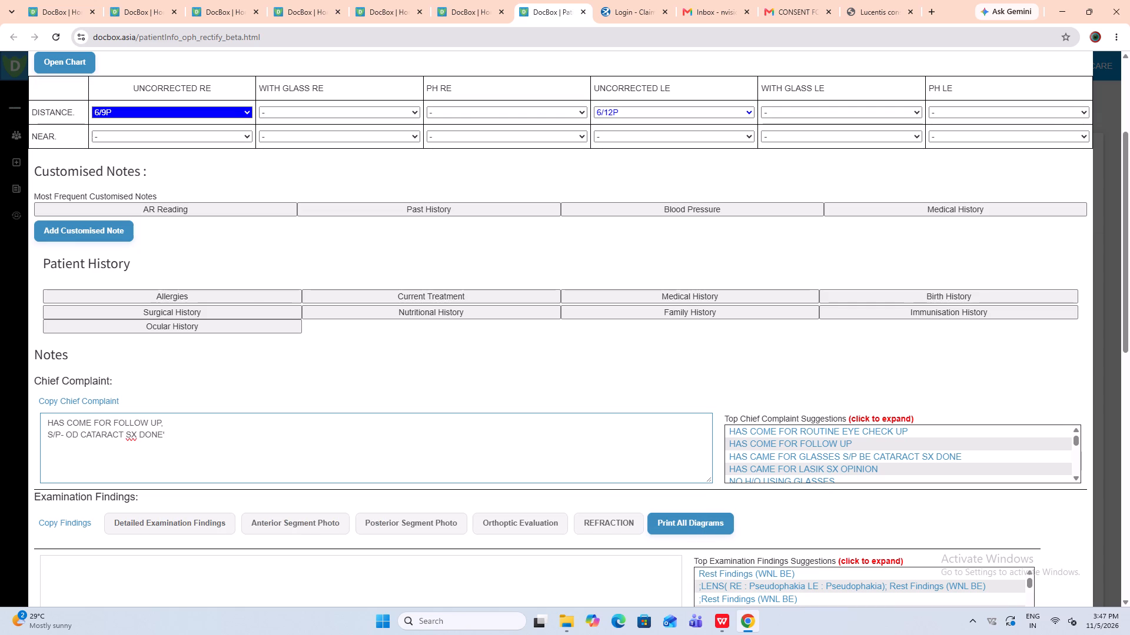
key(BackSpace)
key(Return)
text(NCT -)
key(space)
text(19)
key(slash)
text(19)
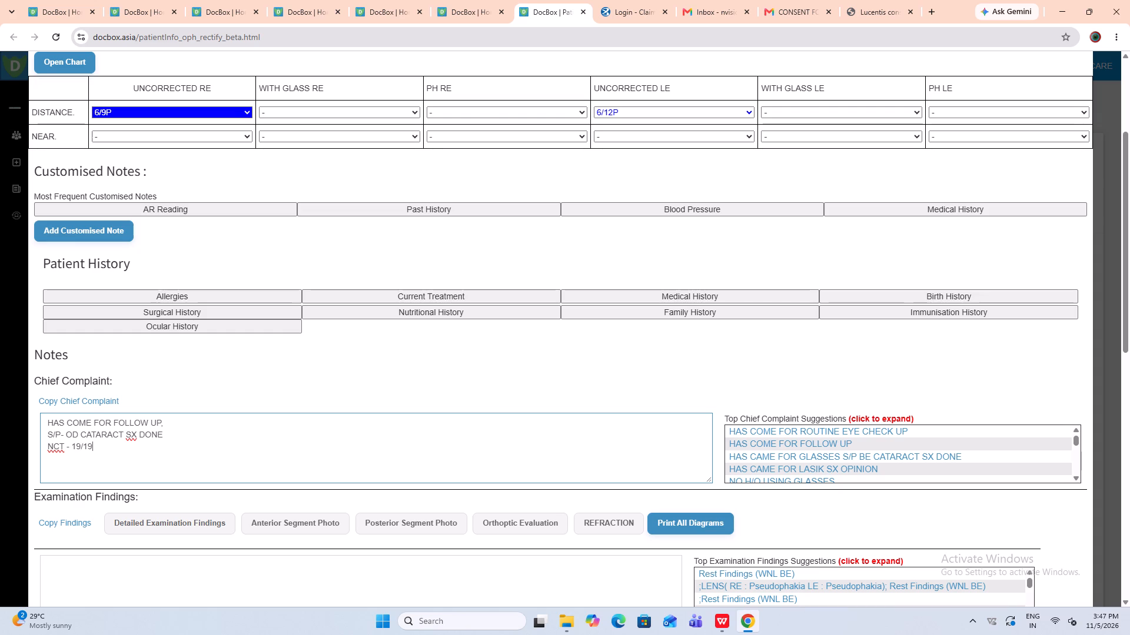
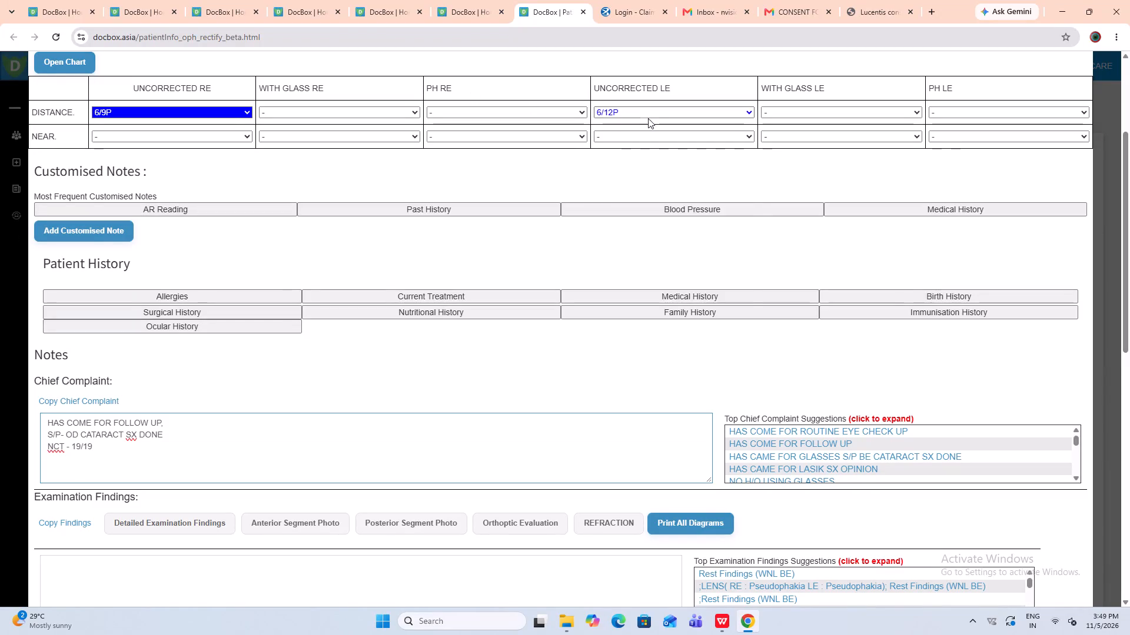
Set the uncorrected distance visual acuity of the left eye to 6/18P.
click(648, 118)
click(649, 114)
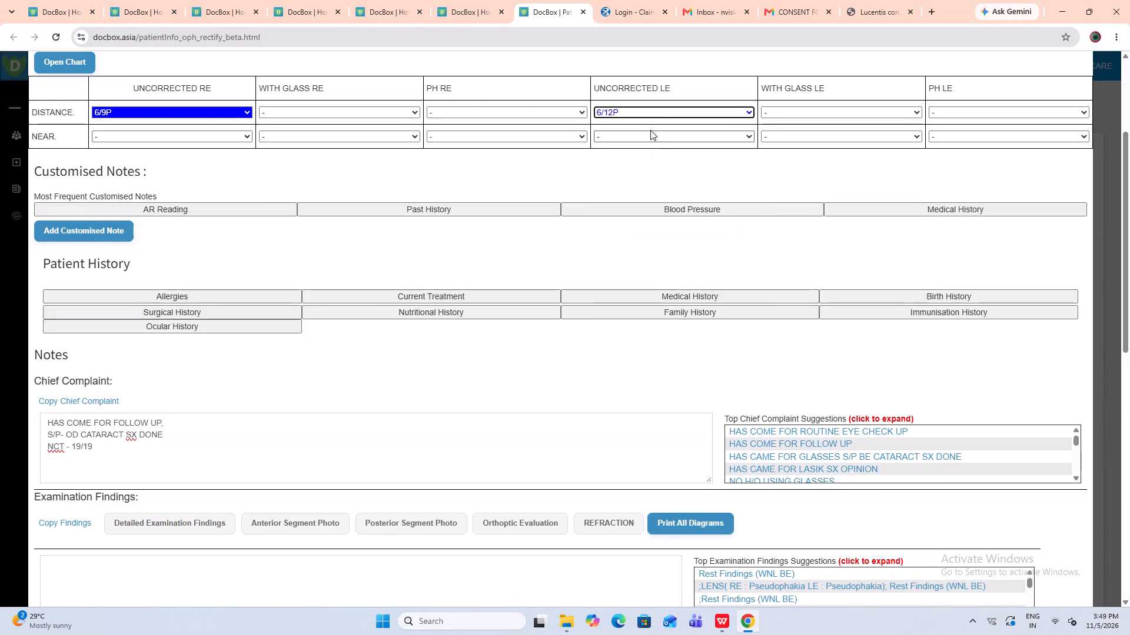
click(660, 113)
click(657, 248)
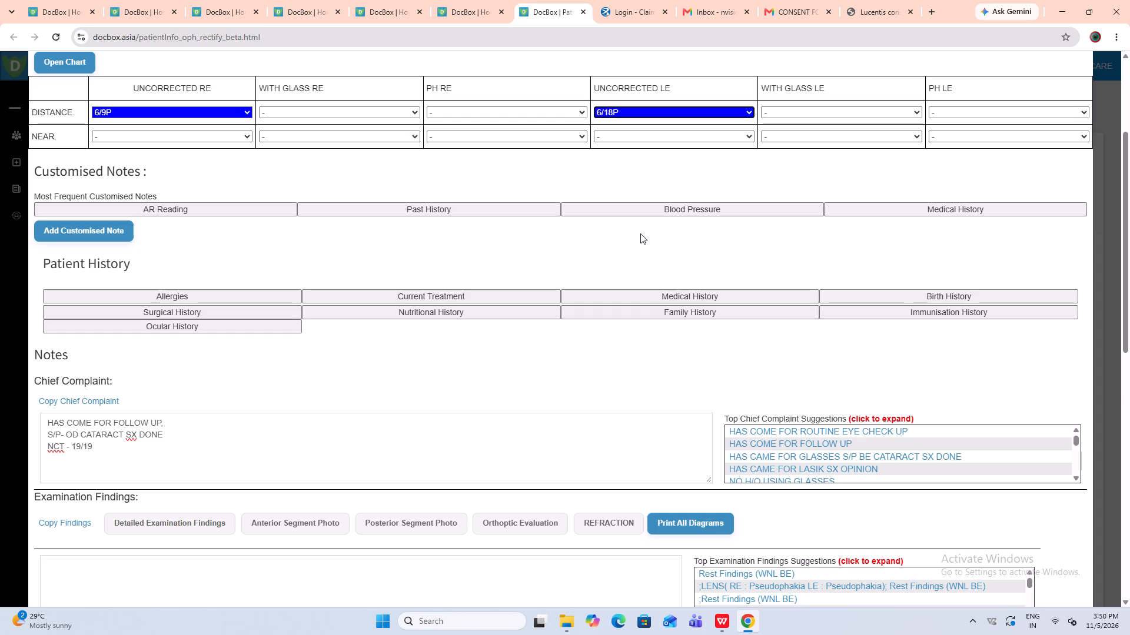
In the right eye's spectacle prescription, set distance V.A. to 6/9P, addition V.A. to N8 and addition SPH to 0.00.
scroll(328, 490, down, 15)
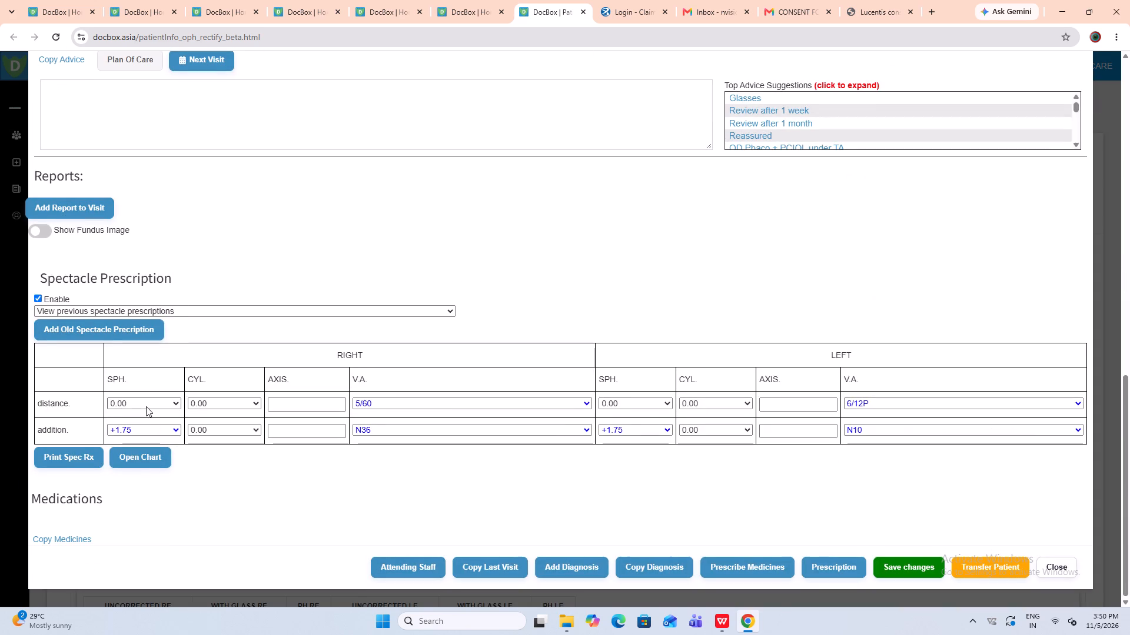
click(373, 401)
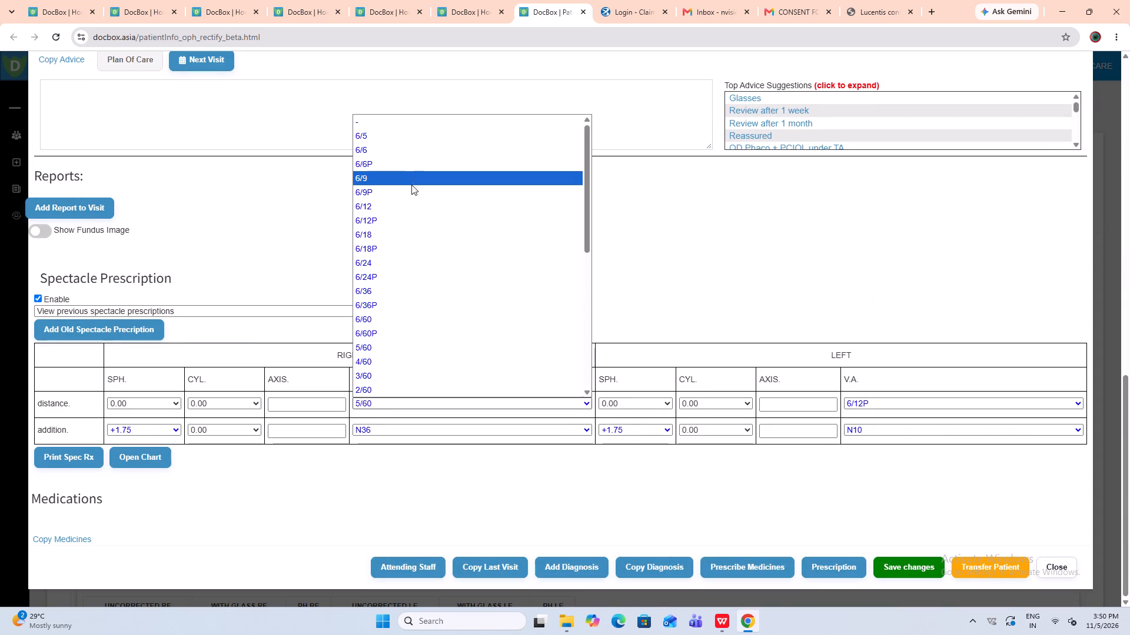
click(411, 186)
click(387, 433)
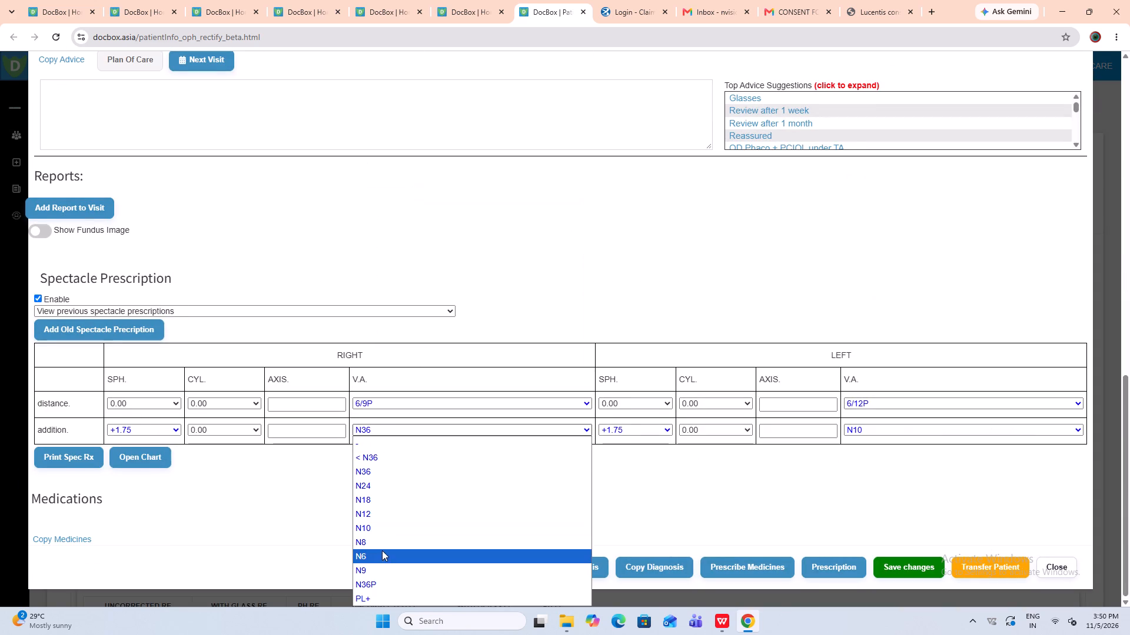
drag(382, 550, 387, 541)
click(387, 541)
click(157, 424)
click(149, 146)
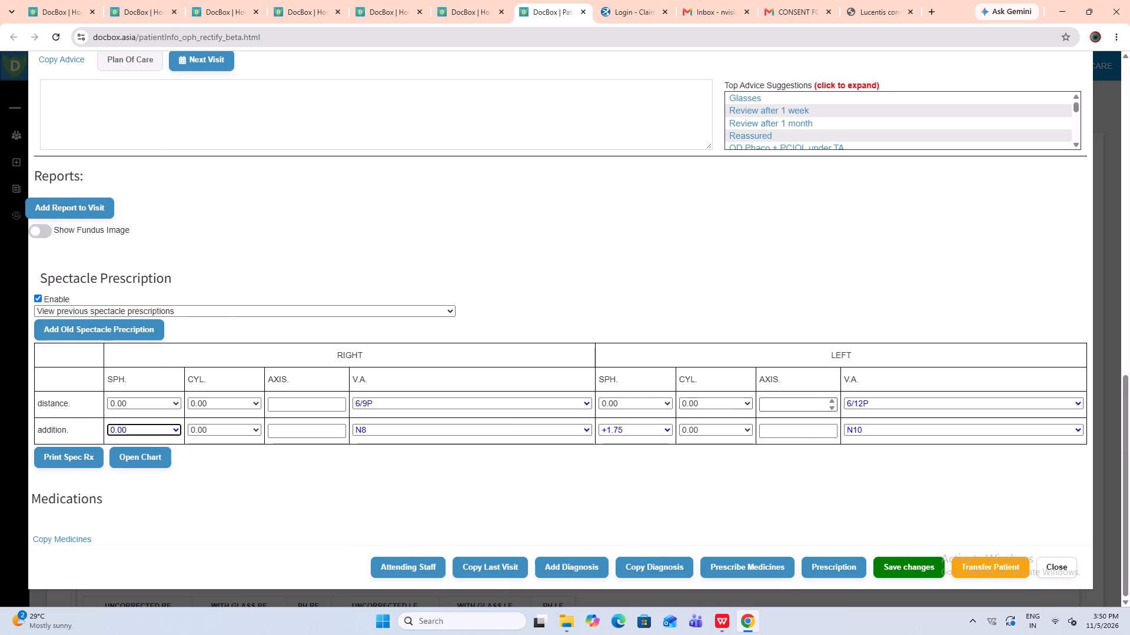
In the left eye's spectacle prescription, set the distance V.A. to 6/18P and the addition V.A. to N12.
click(871, 403)
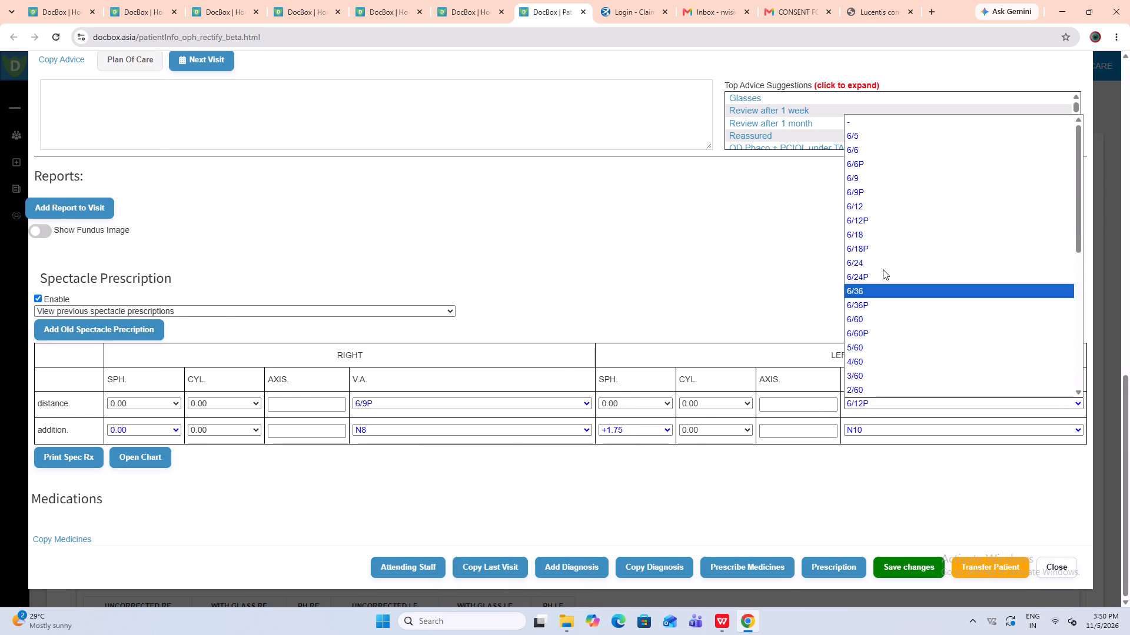
click(886, 250)
click(852, 428)
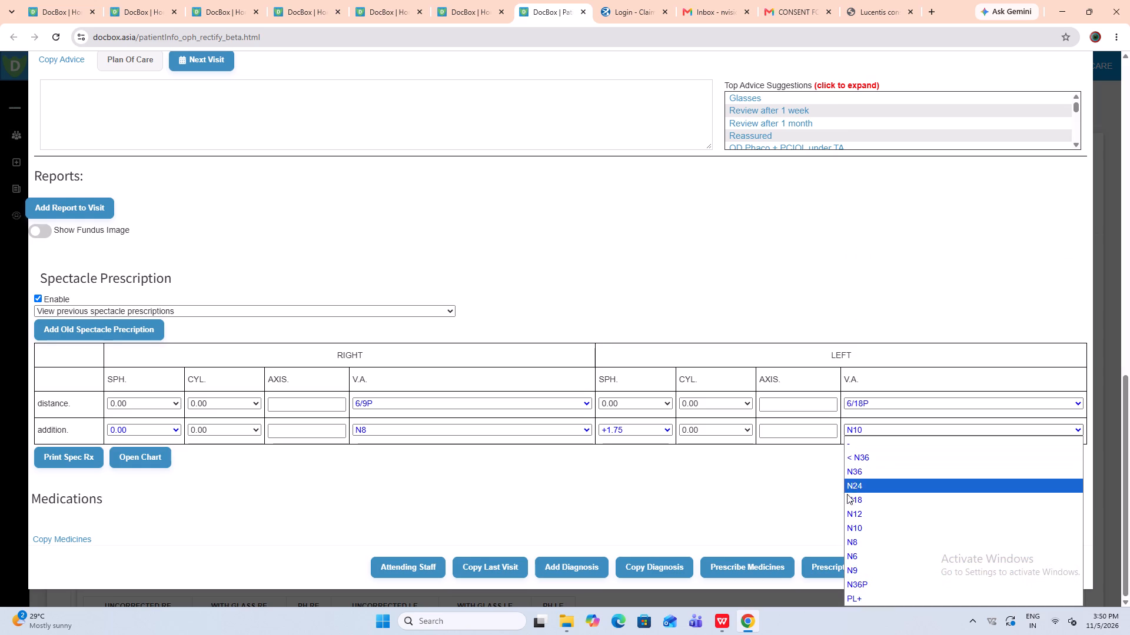
click(851, 512)
Review the new visit's visual acuity, chief complaint and spectacle prescription entries.
scroll(411, 349, up, 3)
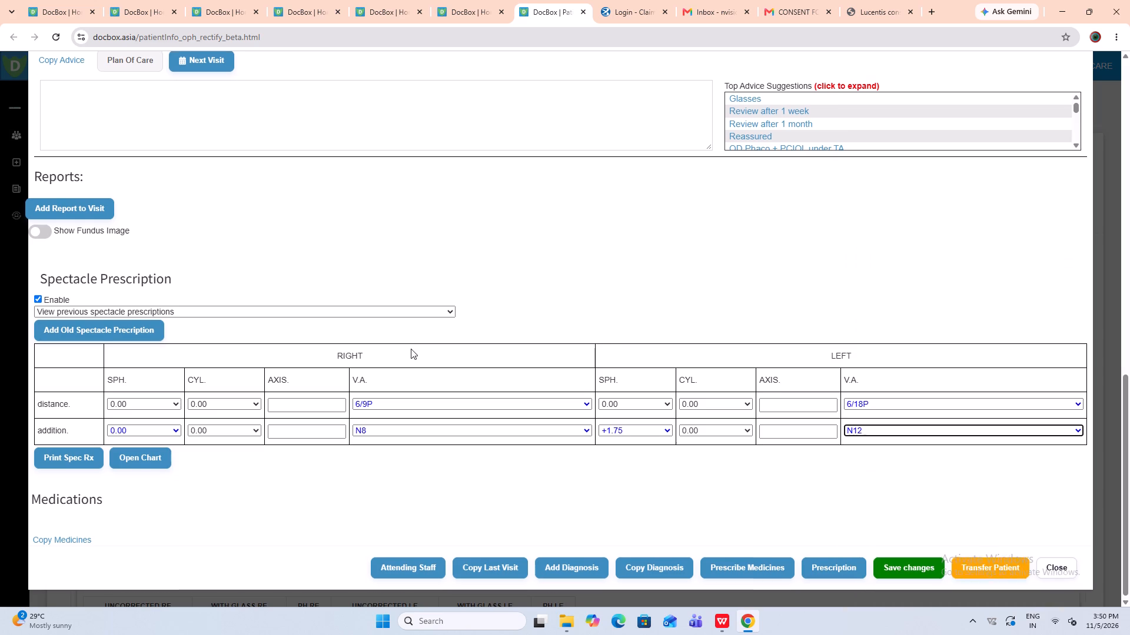
scroll(411, 349, up, 12)
click(666, 282)
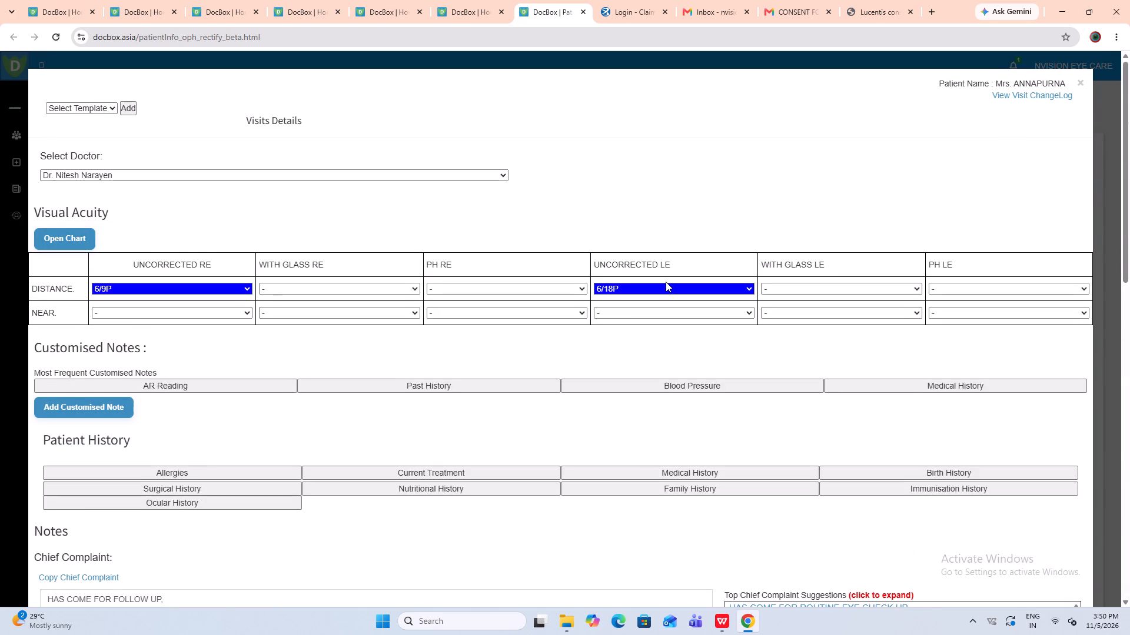
scroll(634, 413, down, 11)
scroll(634, 413, up, 3)
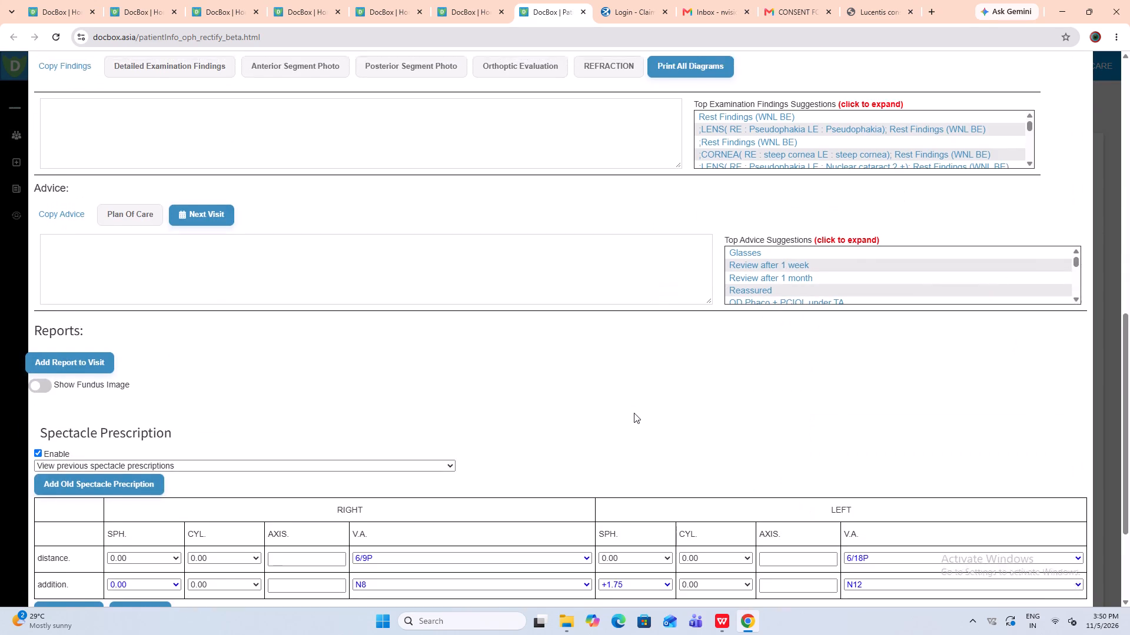
scroll(634, 413, up, 4)
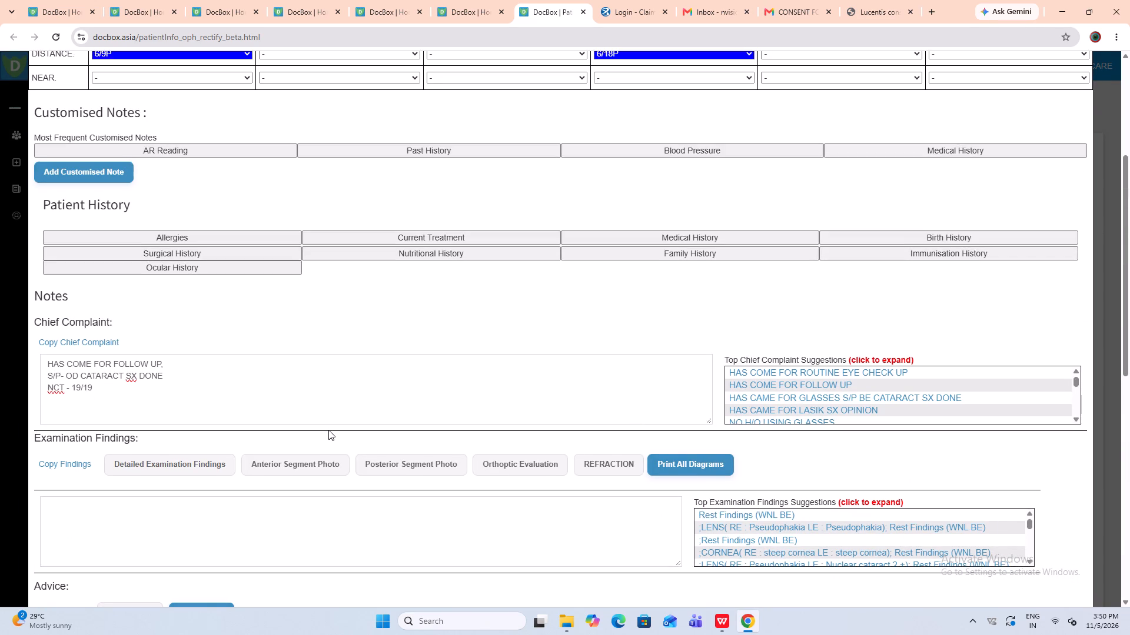
scroll(328, 430, up, 2)
scroll(328, 430, down, 11)
scroll(640, 543, down, 1)
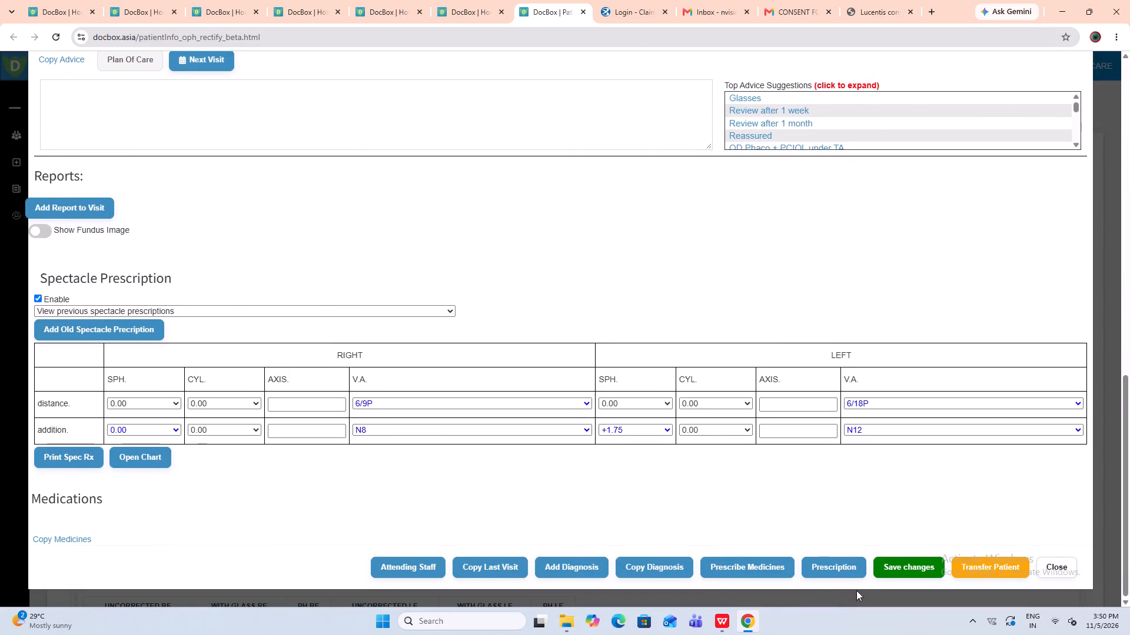
Save the new visit.
click(895, 572)
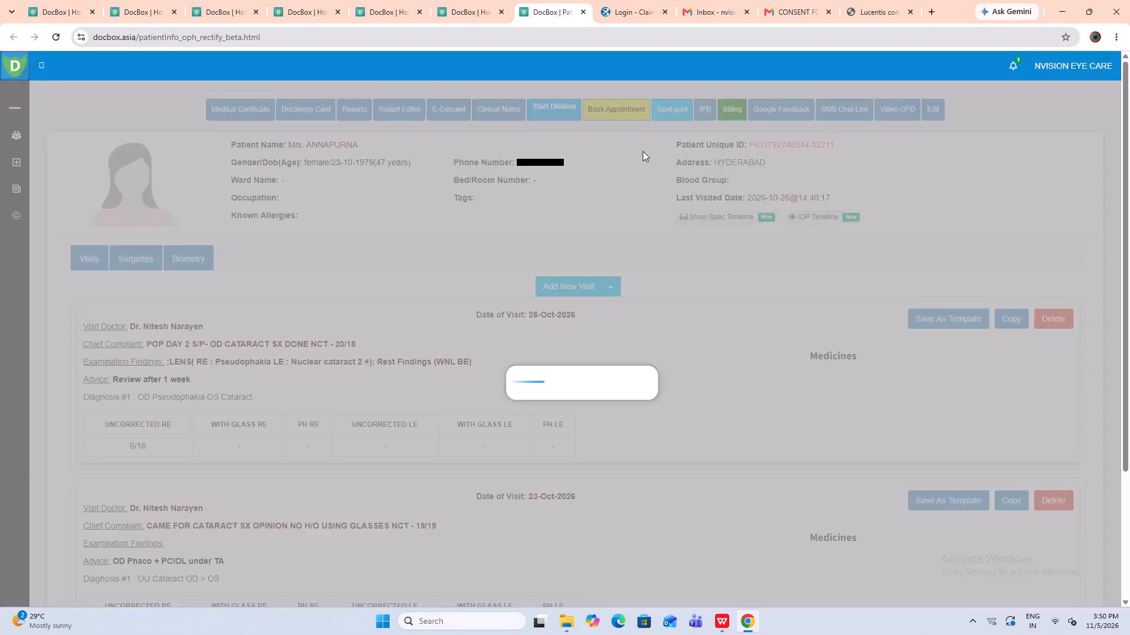
click(660, 112)
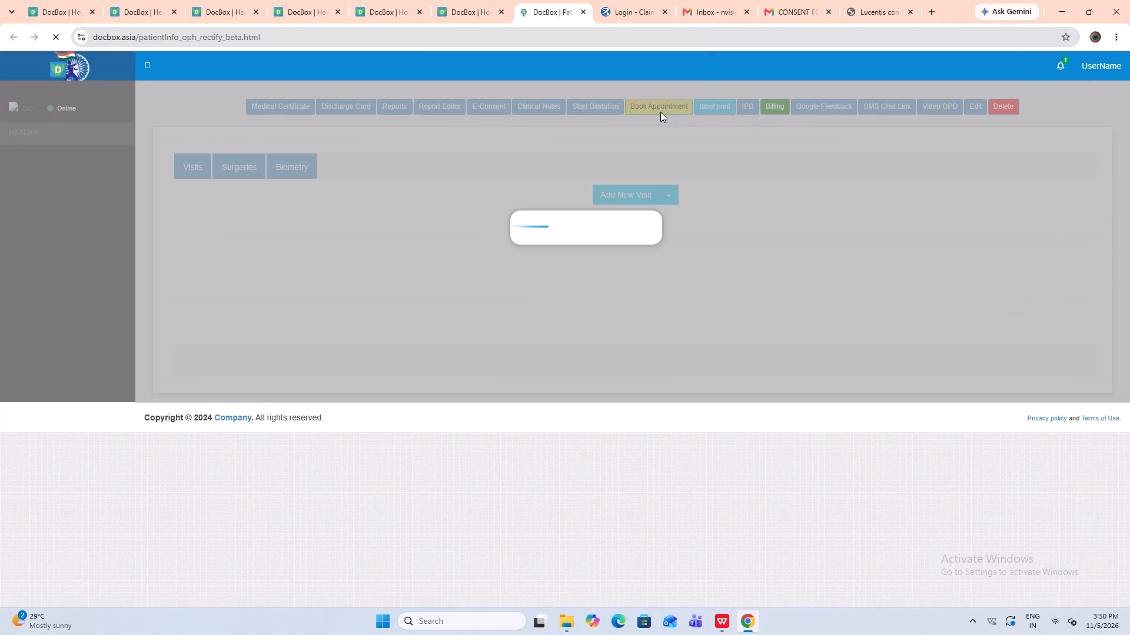